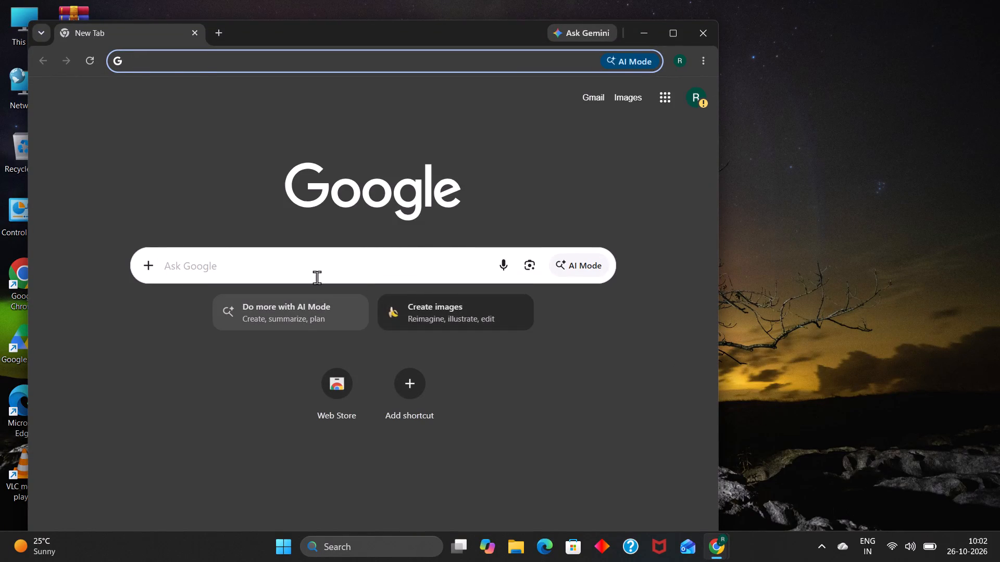
Search Google for tradingview and open the TradingView website in a maximized browser window.
{"action": "left_click", "coordinate": [304, 267]}
{"action": "left_click", "coordinate": [185, 291]}
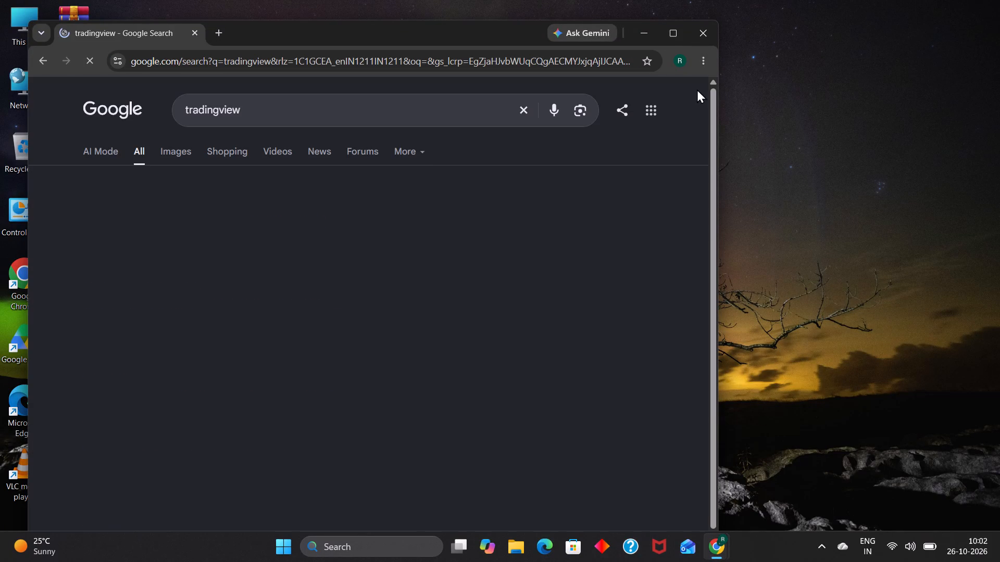
{"action": "left_click", "coordinate": [670, 33]}
{"action": "left_click", "coordinate": [232, 203]}
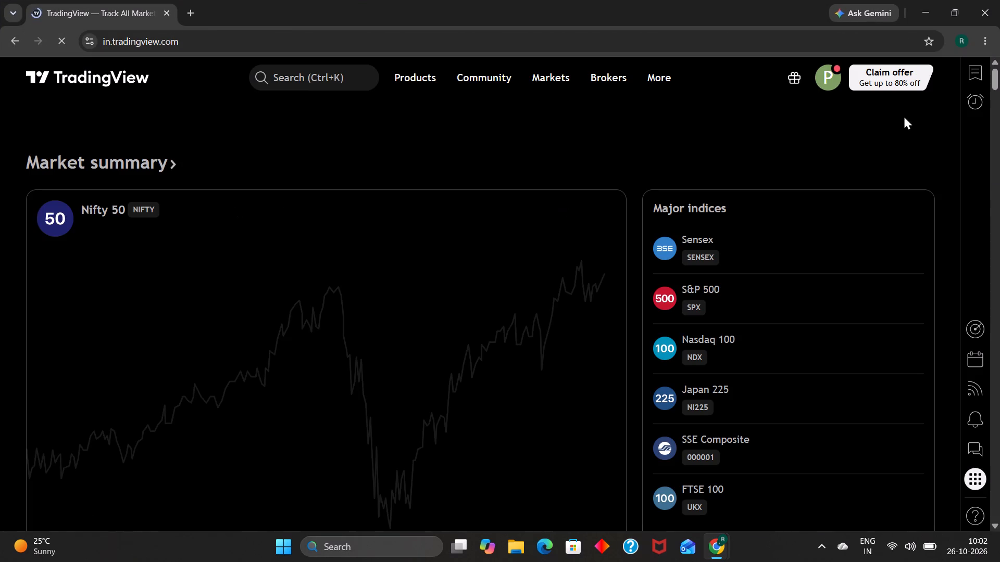
Open BTCUSD from the watchlist and bring up its full chart.
{"action": "left_click", "coordinate": [977, 75]}
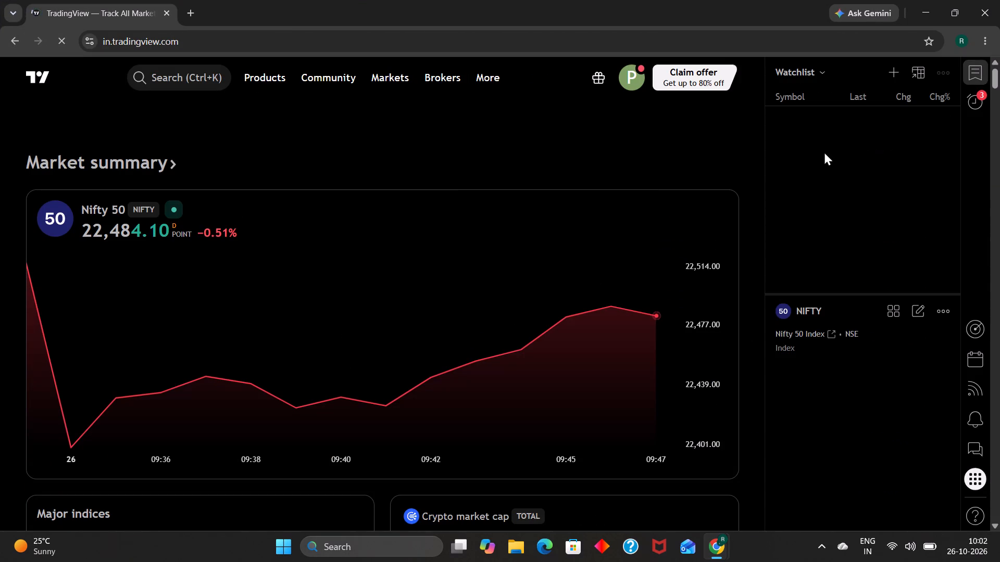
{"action": "left_click", "coordinate": [834, 124]}
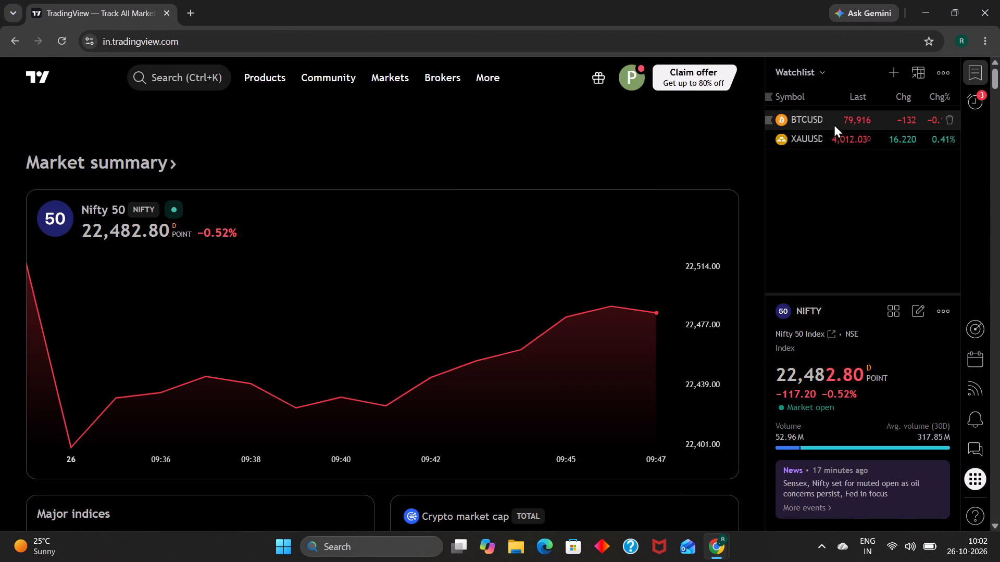
{"action": "left_click", "coordinate": [985, 68]}
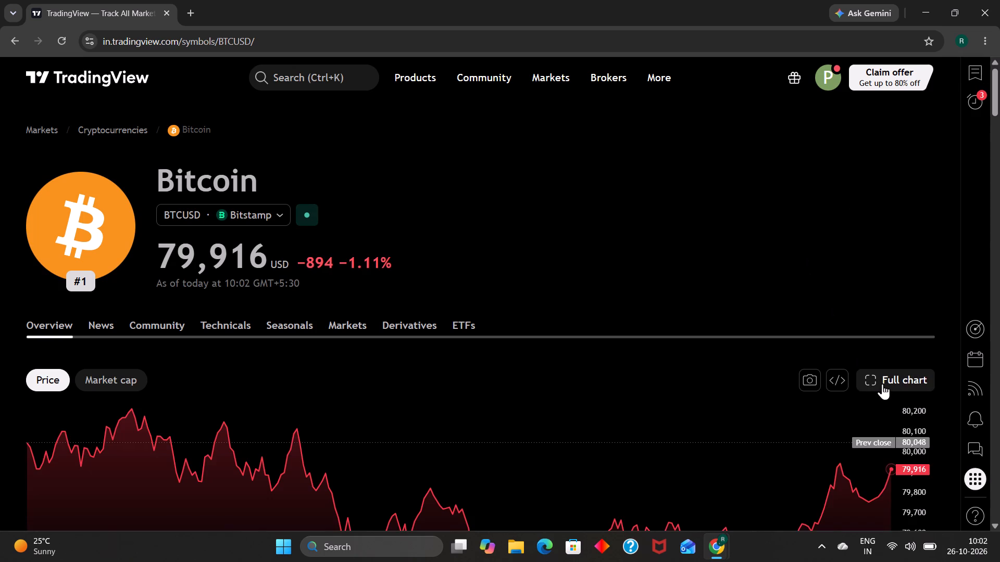
{"action": "left_click", "coordinate": [882, 384]}
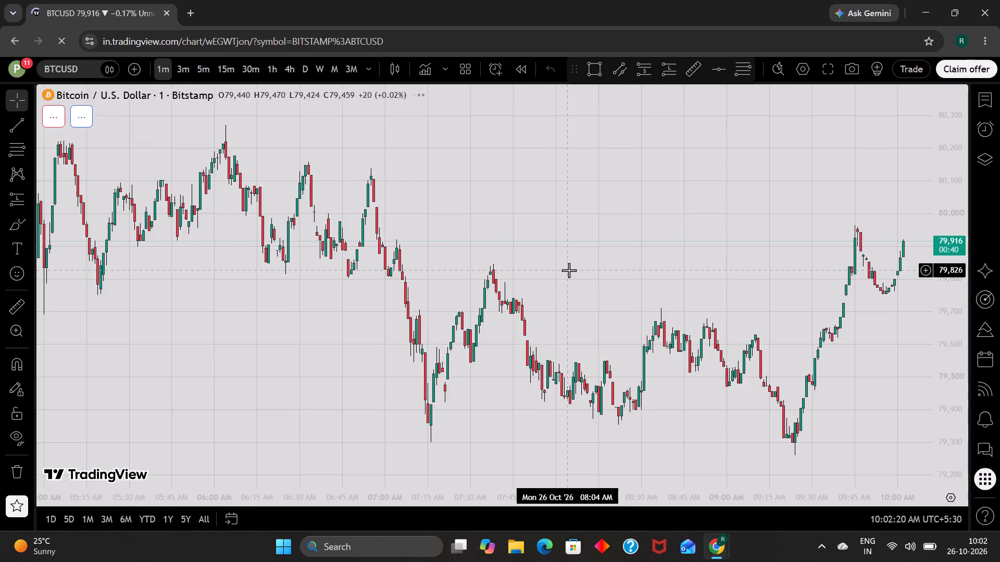
{"action": "left_click", "coordinate": [661, 245]}
Examine recent BTCUSD price action on the 30-minute chart and on the 1-hour chart.
{"action": "left_click", "coordinate": [255, 69]}
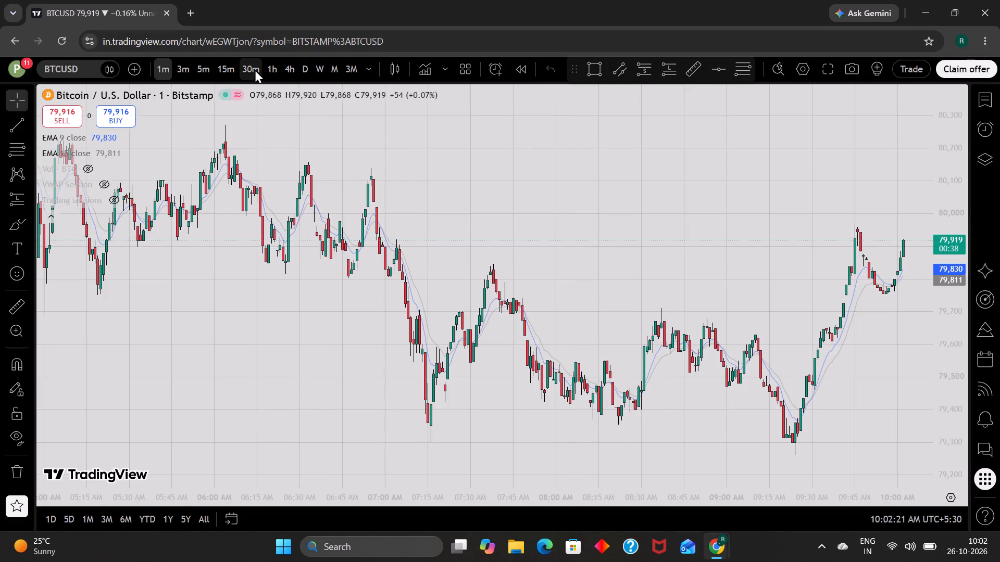
{"action": "scroll", "coordinate": [955, 376], "scroll_direction": "down", "scroll_amount": 5}
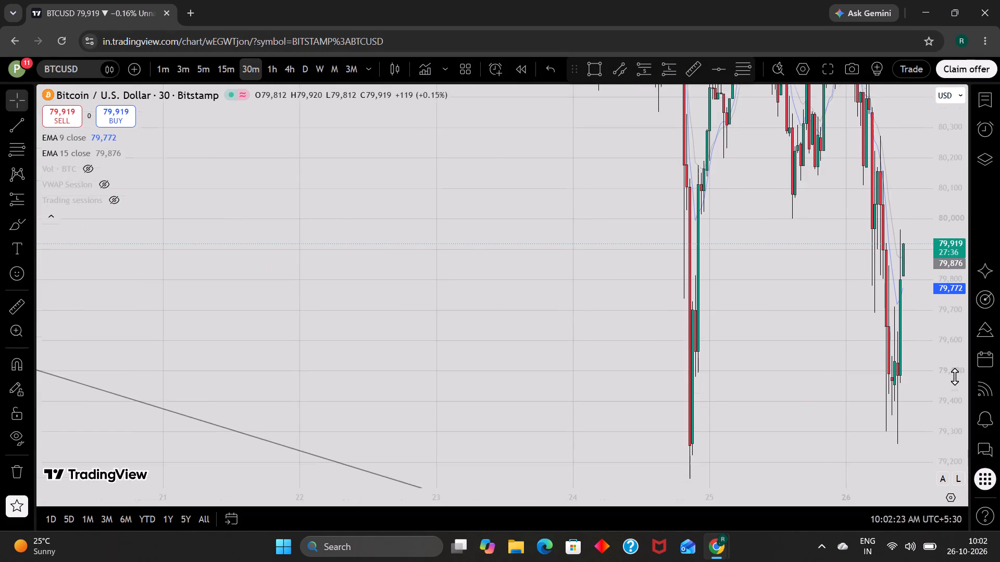
{"action": "scroll", "coordinate": [955, 376], "scroll_direction": "down", "scroll_amount": 9}
{"action": "left_click", "coordinate": [718, 249]}
{"action": "left_click", "coordinate": [791, 328]}
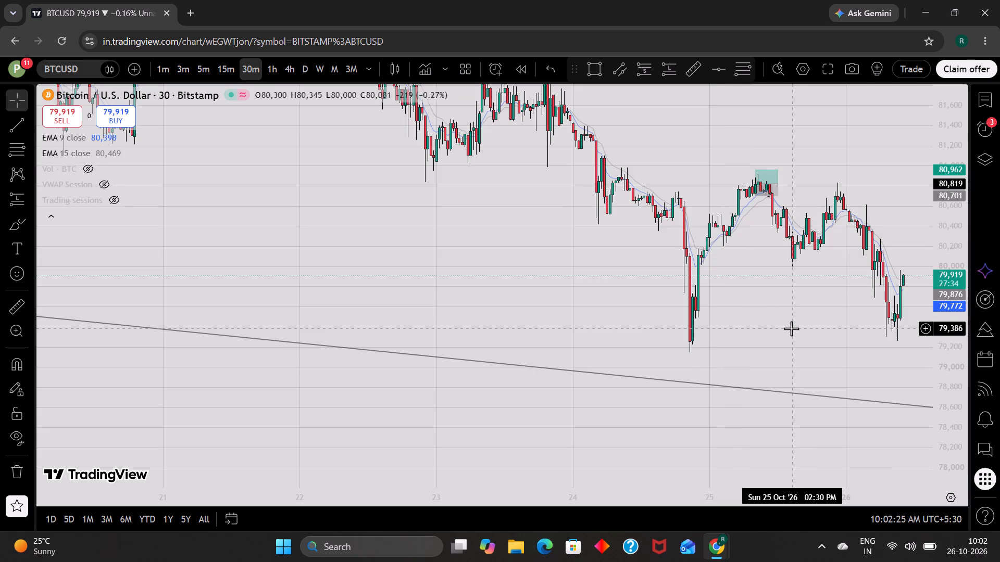
{"action": "left_click_drag", "start_coordinate": [538, 285], "coordinate": [396, 293]}
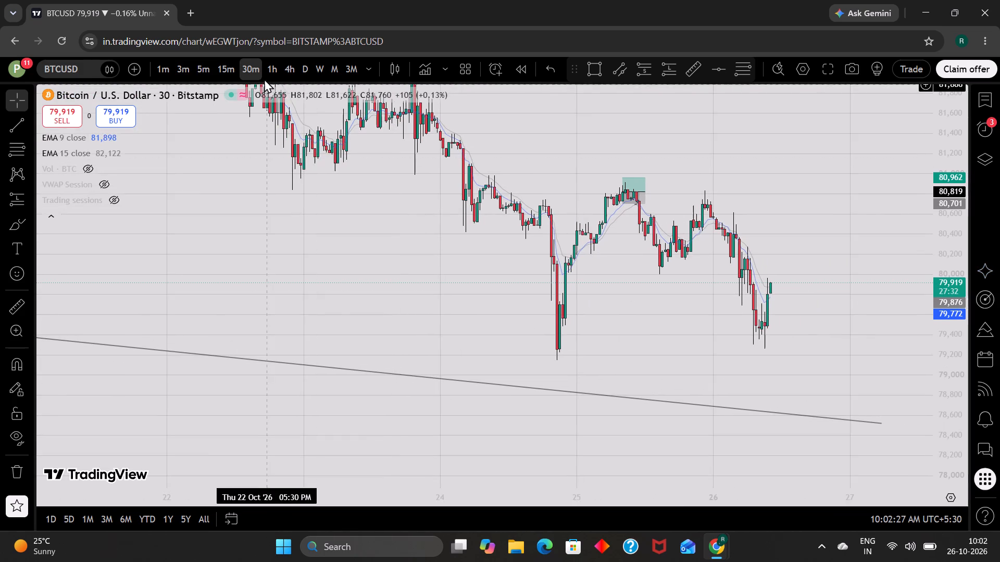
{"action": "left_click", "coordinate": [280, 70]}
{"action": "scroll", "coordinate": [799, 352], "scroll_direction": "up", "scroll_amount": 1}
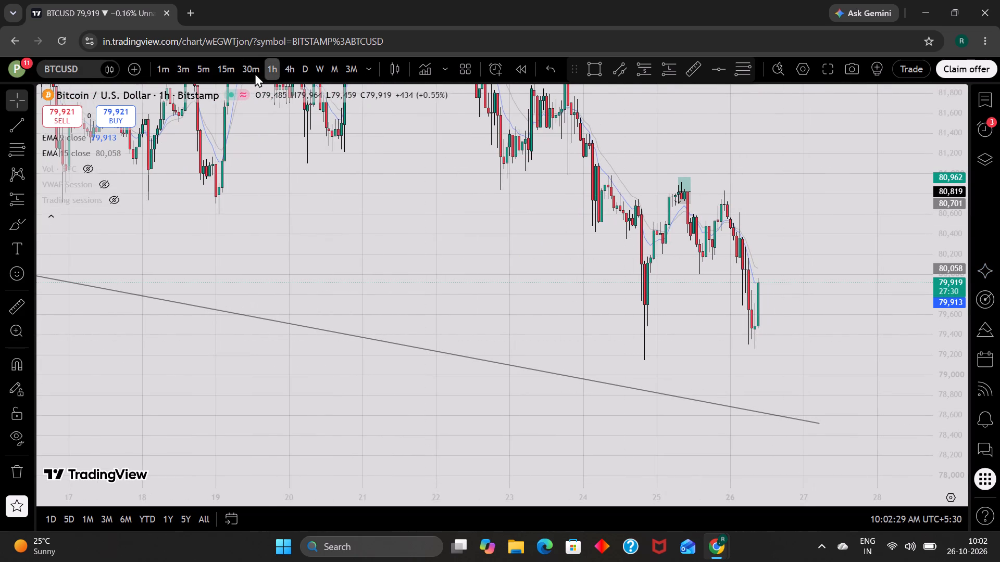
Switch BTCUSD to the 4-hour timeframe and examine price against the two descending channel lines.
{"action": "left_click", "coordinate": [289, 65]}
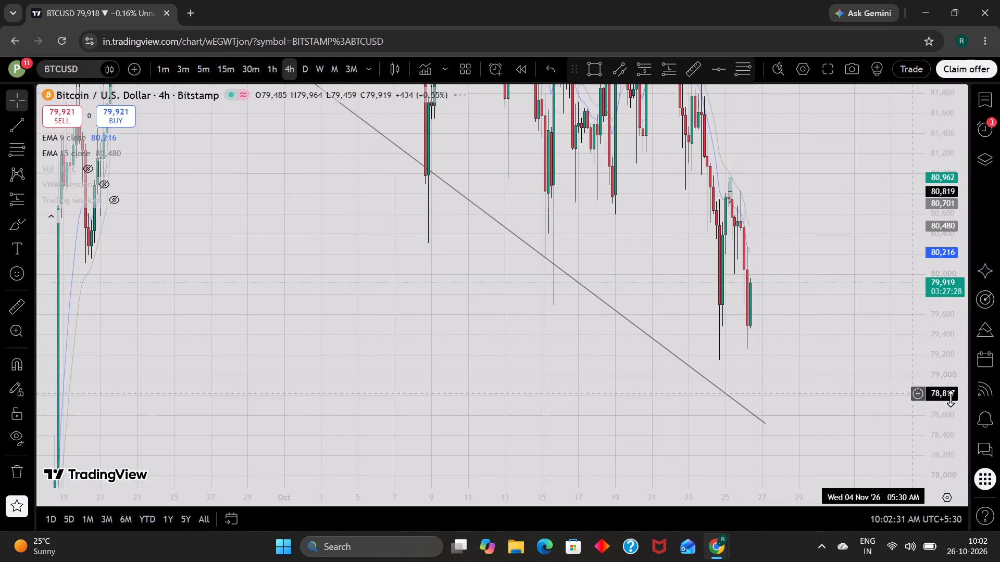
{"action": "scroll", "coordinate": [951, 398], "scroll_direction": "down", "scroll_amount": 13}
{"action": "scroll", "coordinate": [840, 299], "scroll_direction": "up", "scroll_amount": 1}
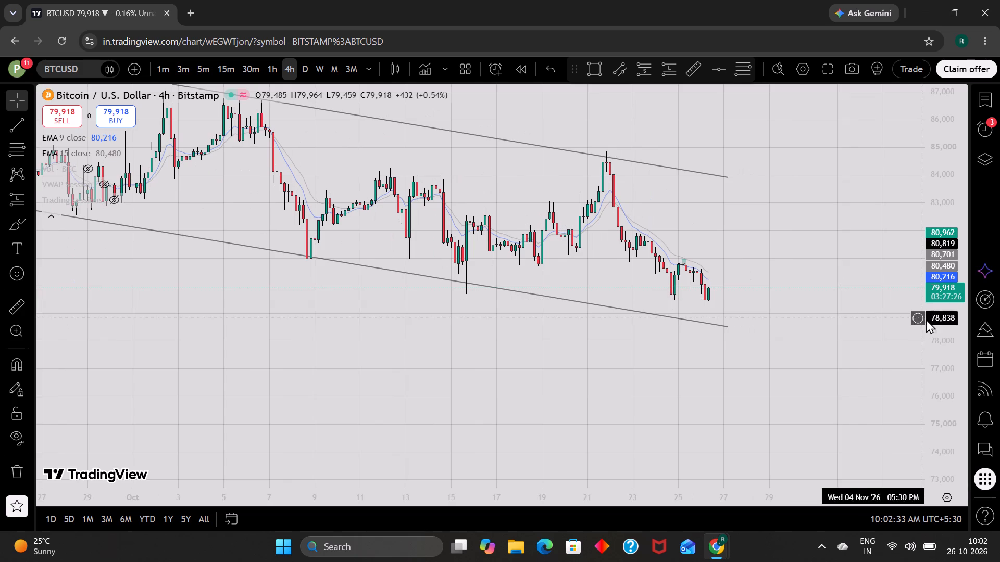
{"action": "scroll", "coordinate": [933, 321], "scroll_direction": "up", "scroll_amount": 4}
{"action": "scroll", "coordinate": [814, 319], "scroll_direction": "down", "scroll_amount": 7}
{"action": "scroll", "coordinate": [710, 361], "scroll_direction": "up", "scroll_amount": 1}
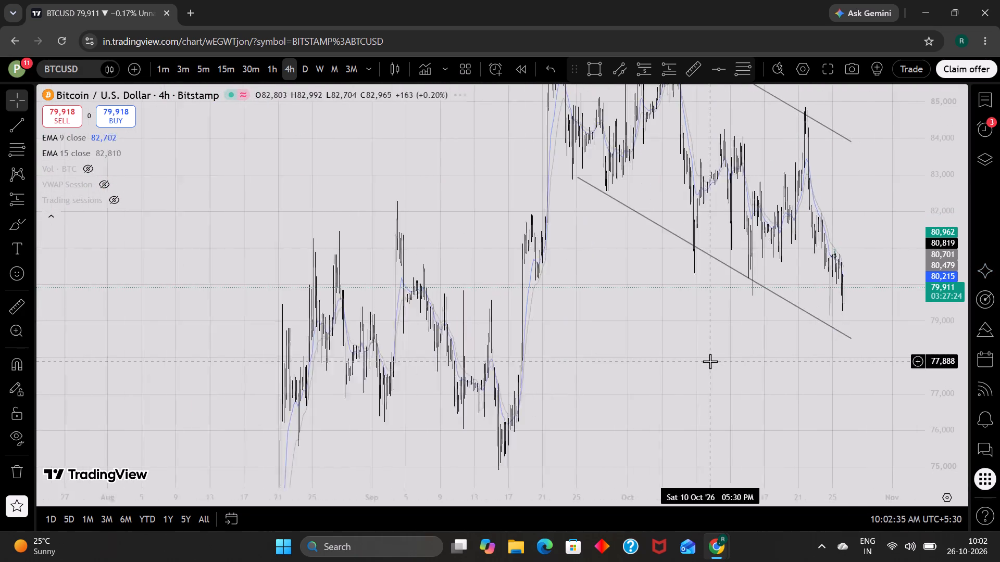
{"action": "scroll", "coordinate": [710, 361], "scroll_direction": "up", "scroll_amount": 4}
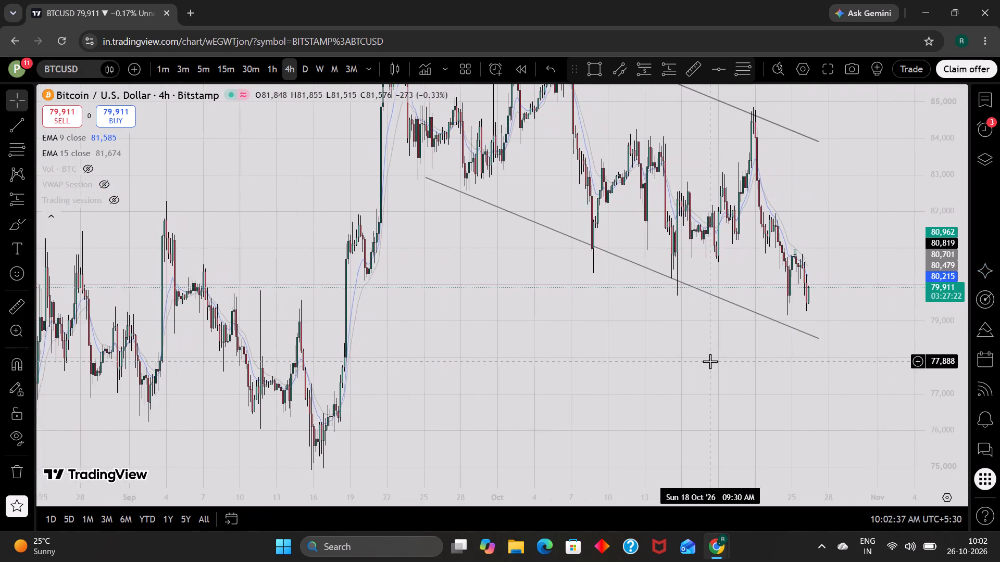
{"action": "scroll", "coordinate": [710, 361], "scroll_direction": "up", "scroll_amount": 2}
{"action": "scroll", "coordinate": [581, 295], "scroll_direction": "up", "scroll_amount": 1}
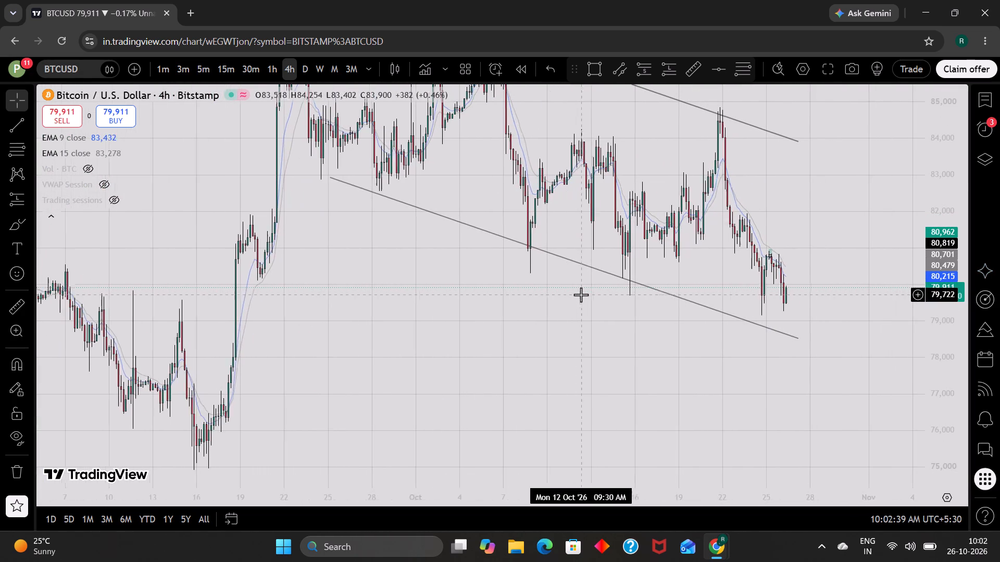
{"action": "left_click_drag", "start_coordinate": [597, 312], "coordinate": [588, 324]}
{"action": "scroll", "coordinate": [588, 324], "scroll_direction": "up", "scroll_amount": 2}
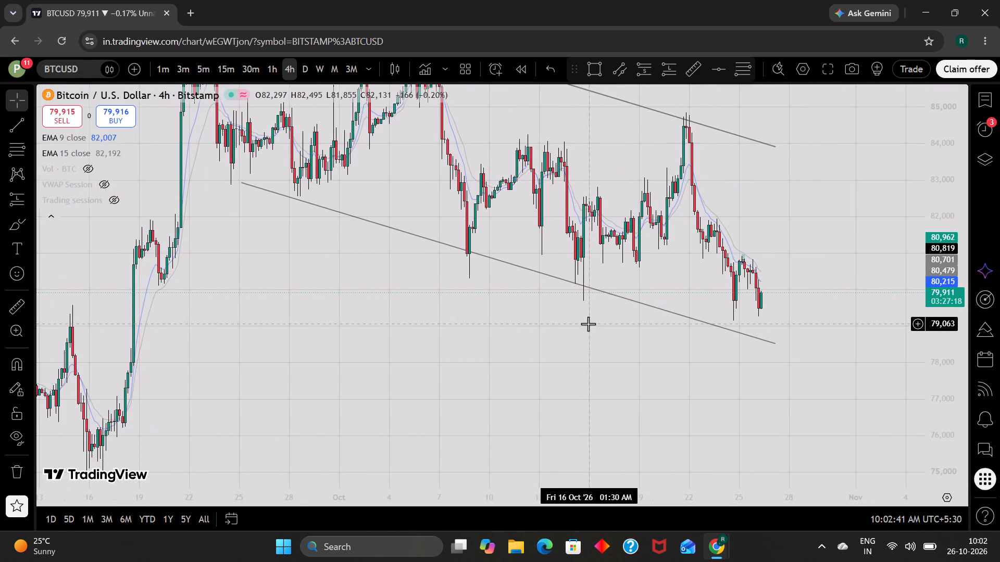
{"action": "left_click_drag", "start_coordinate": [588, 324], "coordinate": [584, 331]}
{"action": "scroll", "coordinate": [584, 331], "scroll_direction": "up", "scroll_amount": 1}
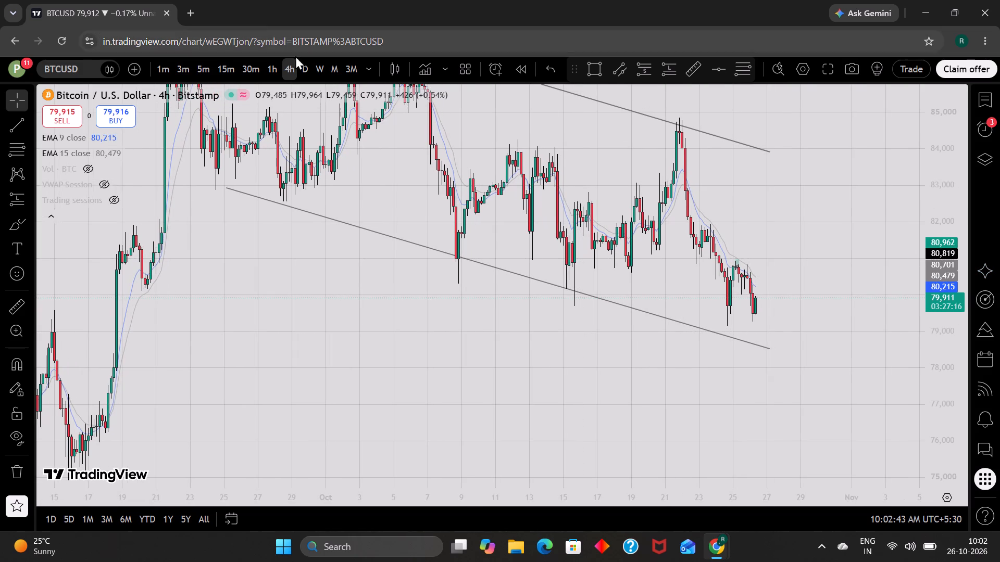
{"action": "scroll", "coordinate": [631, 324], "scroll_direction": "up", "scroll_amount": 1}
{"action": "scroll", "coordinate": [578, 343], "scroll_direction": "up", "scroll_amount": 1}
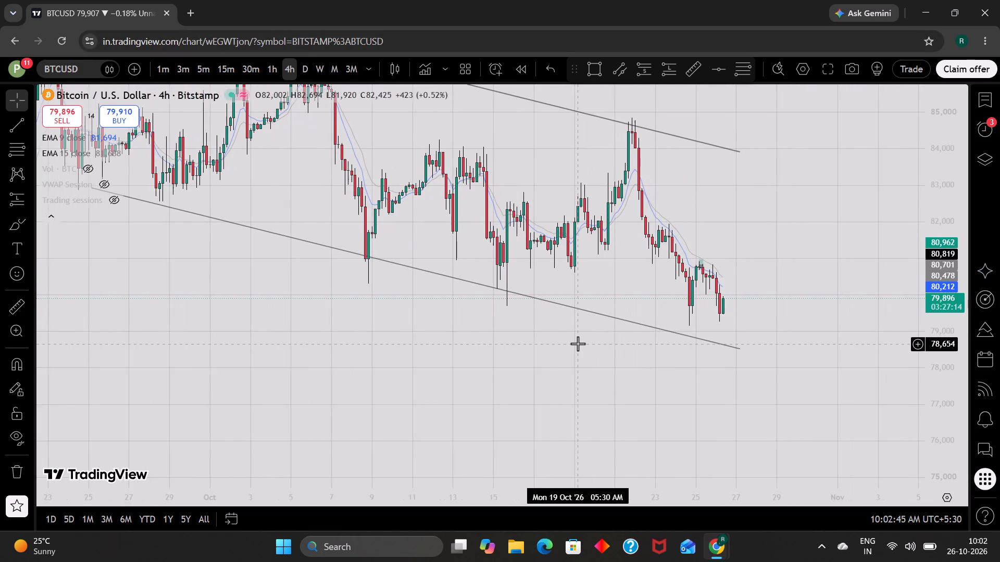
{"action": "scroll", "coordinate": [578, 343], "scroll_direction": "up", "scroll_amount": 4}
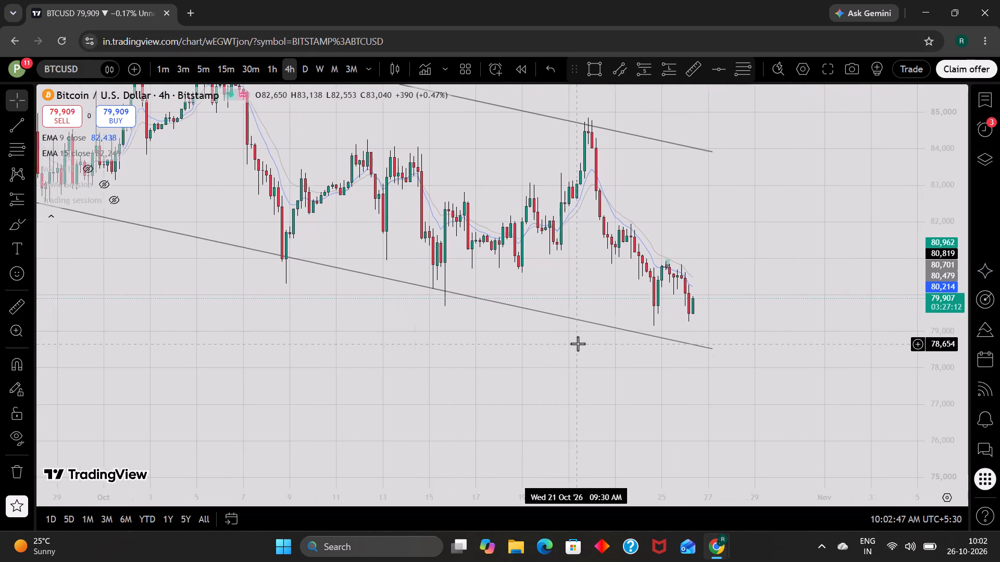
{"action": "scroll", "coordinate": [578, 343], "scroll_direction": "up", "scroll_amount": 2}
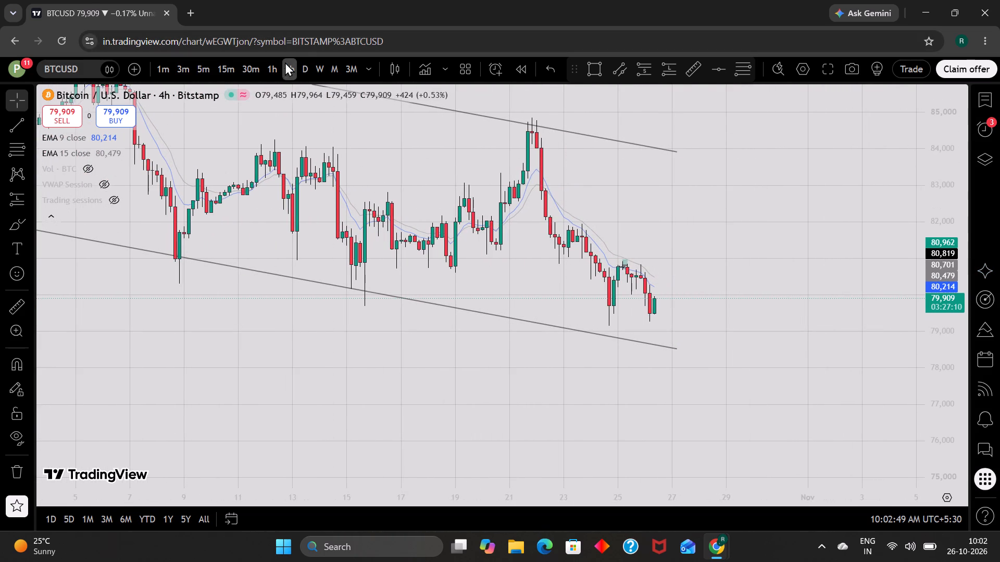
Switch BTCUSD to the daily timeframe and examine the descending channel within the larger price structure.
{"action": "left_click", "coordinate": [306, 71]}
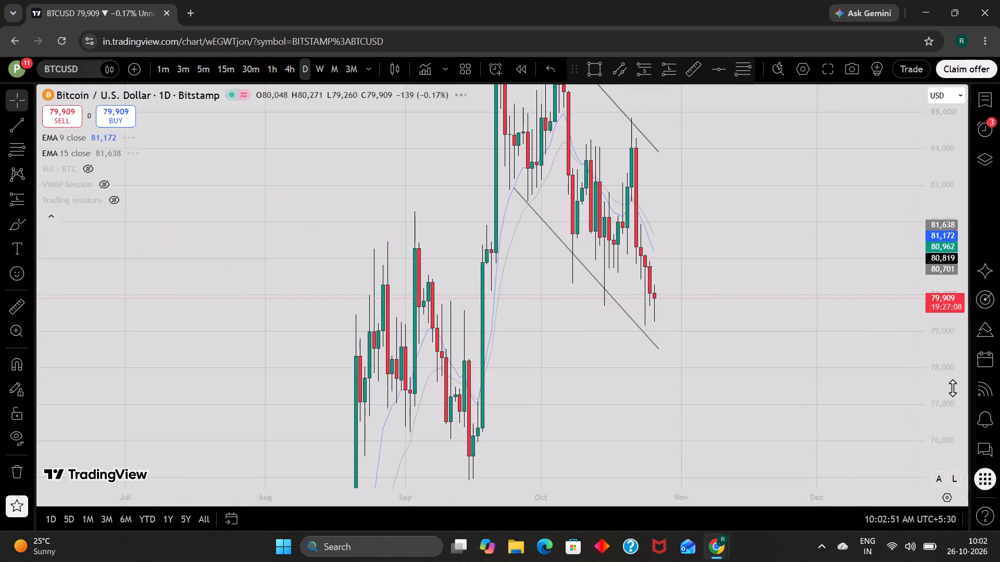
{"action": "scroll", "coordinate": [951, 387], "scroll_direction": "down", "scroll_amount": 10}
{"action": "scroll", "coordinate": [783, 345], "scroll_direction": "up", "scroll_amount": 1}
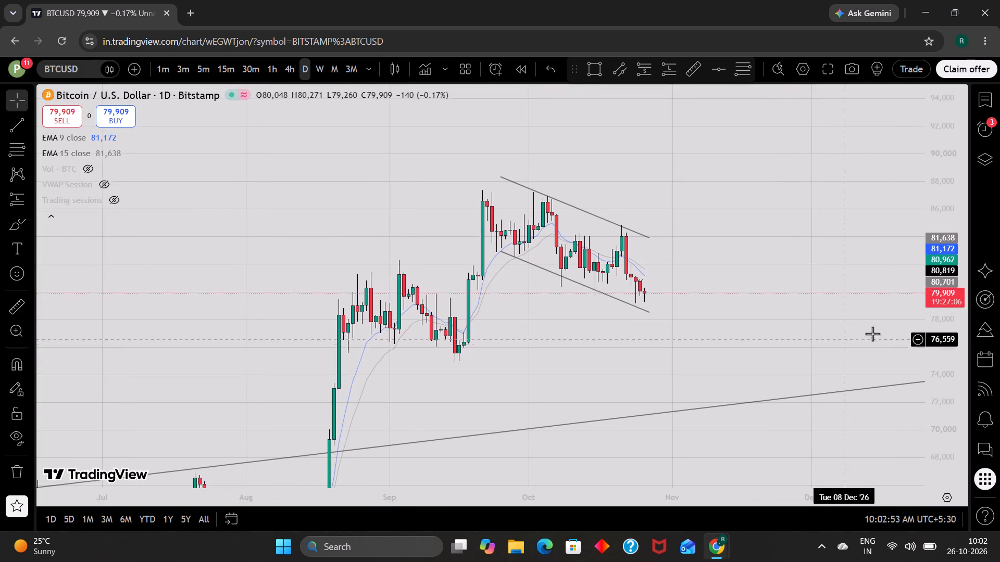
{"action": "scroll", "coordinate": [954, 334], "scroll_direction": "up", "scroll_amount": 6}
{"action": "scroll", "coordinate": [777, 401], "scroll_direction": "up", "scroll_amount": 1}
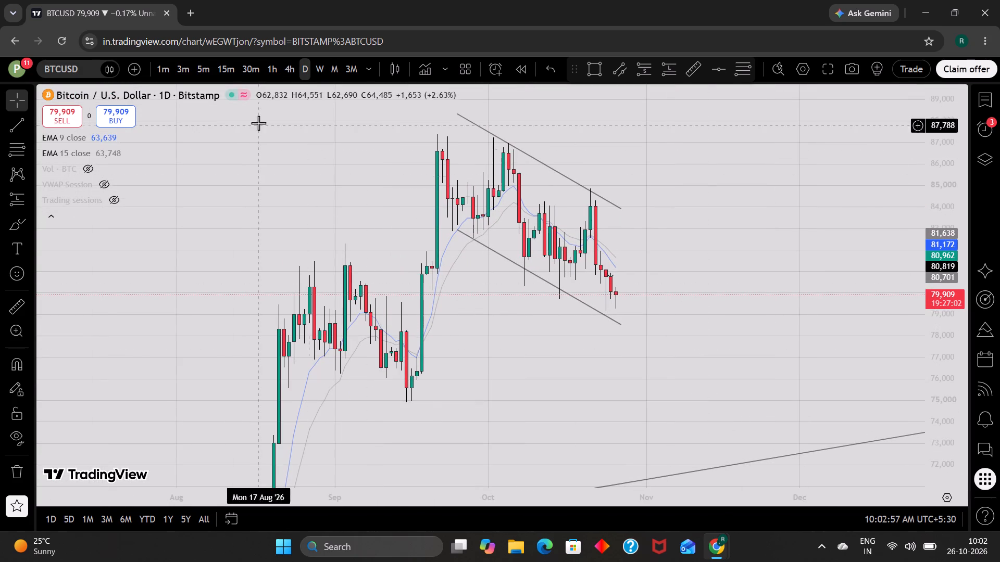
Return BTCUSD to the 4-hour timeframe and examine the latest candles near the lower channel line.
{"action": "left_click", "coordinate": [294, 68]}
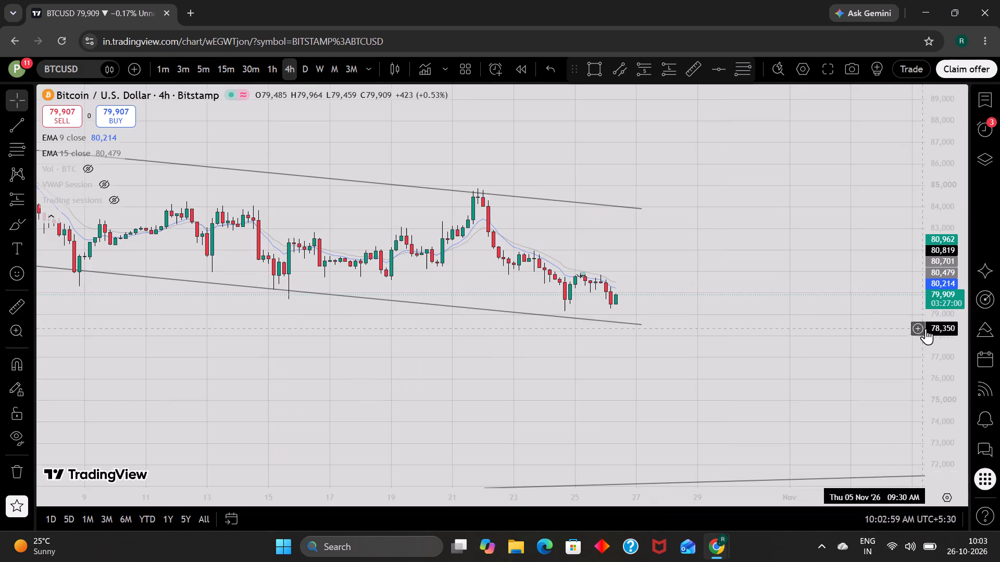
{"action": "scroll", "coordinate": [946, 326], "scroll_direction": "up", "scroll_amount": 7}
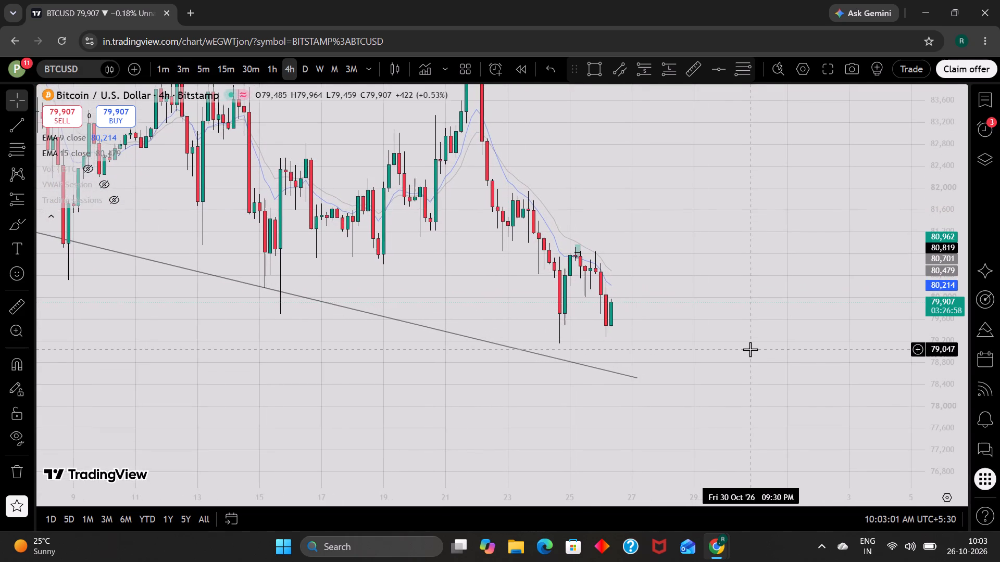
{"action": "scroll", "coordinate": [750, 349], "scroll_direction": "down", "scroll_amount": 3}
{"action": "left_click_drag", "start_coordinate": [800, 214], "coordinate": [783, 278]}
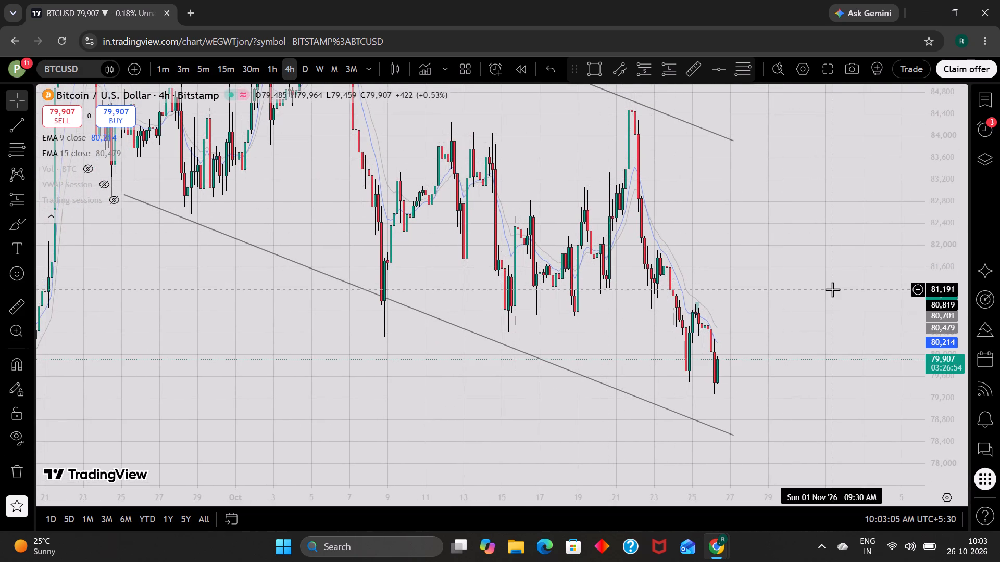
{"action": "scroll", "coordinate": [832, 289], "scroll_direction": "up", "scroll_amount": 1}
{"action": "left_click_drag", "start_coordinate": [783, 315], "coordinate": [781, 296]}
{"action": "scroll", "coordinate": [781, 296], "scroll_direction": "up", "scroll_amount": 1}
{"action": "left_click_drag", "start_coordinate": [754, 330], "coordinate": [766, 292]}
{"action": "scroll", "coordinate": [766, 292], "scroll_direction": "up", "scroll_amount": 1}
{"action": "left_click_drag", "start_coordinate": [734, 288], "coordinate": [761, 288]}
{"action": "scroll", "coordinate": [761, 288], "scroll_direction": "up", "scroll_amount": 1}
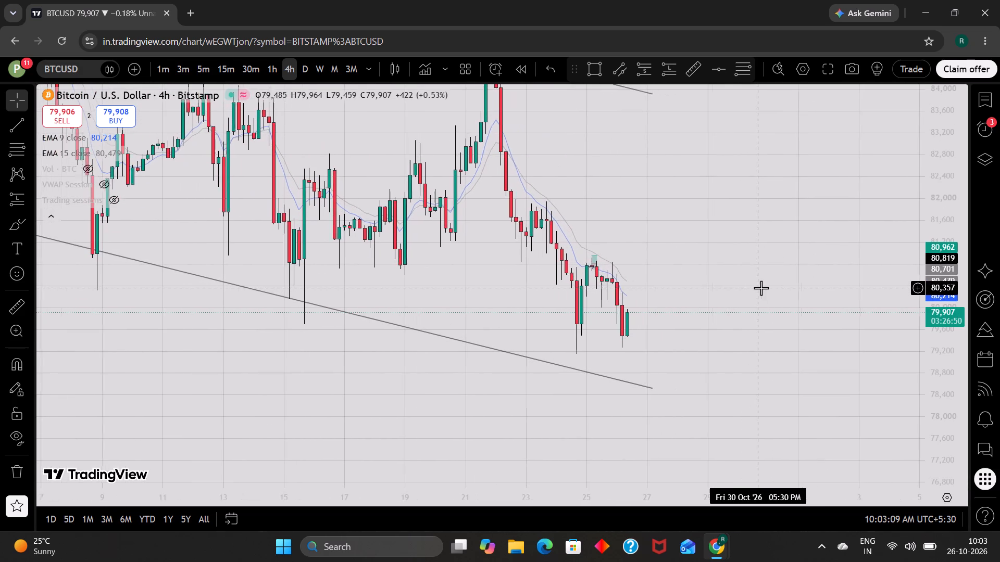
{"action": "scroll", "coordinate": [761, 288], "scroll_direction": "up", "scroll_amount": 1}
{"action": "left_click_drag", "start_coordinate": [735, 317], "coordinate": [788, 269]}
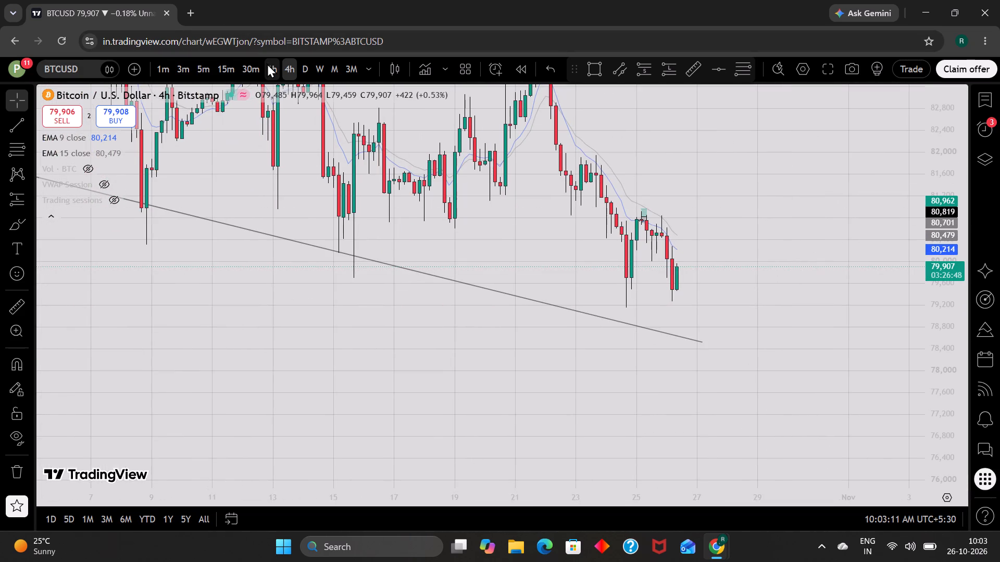
Switch BTCUSD to the 1-hour timeframe and examine the recent swings above the lower channel line.
{"action": "left_click", "coordinate": [268, 65]}
{"action": "scroll", "coordinate": [728, 264], "scroll_direction": "down", "scroll_amount": 1}
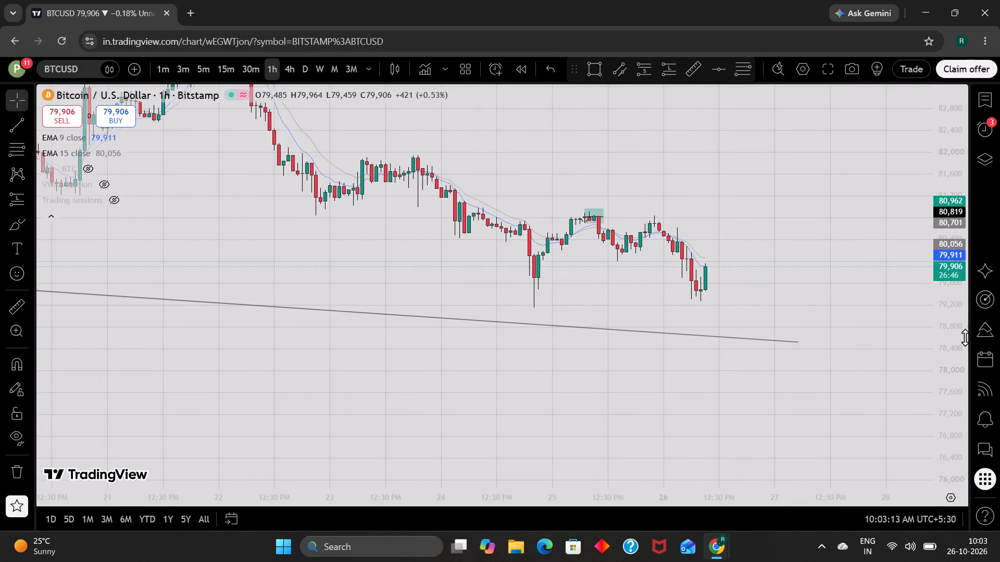
{"action": "scroll", "coordinate": [952, 337], "scroll_direction": "up", "scroll_amount": 6}
{"action": "scroll", "coordinate": [845, 333], "scroll_direction": "up", "scroll_amount": 1}
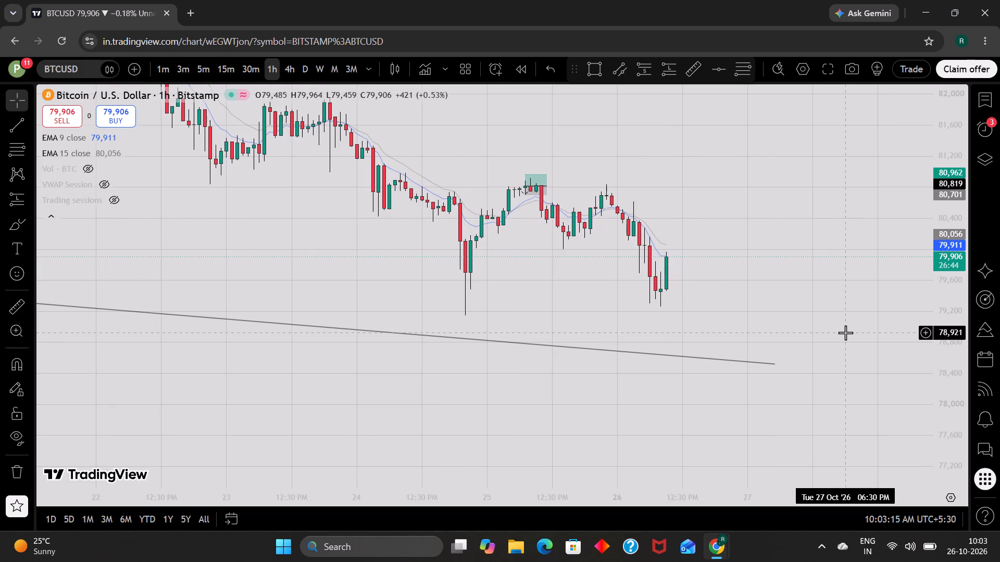
{"action": "scroll", "coordinate": [845, 333], "scroll_direction": "up", "scroll_amount": 1}
{"action": "scroll", "coordinate": [739, 272], "scroll_direction": "down", "scroll_amount": 2}
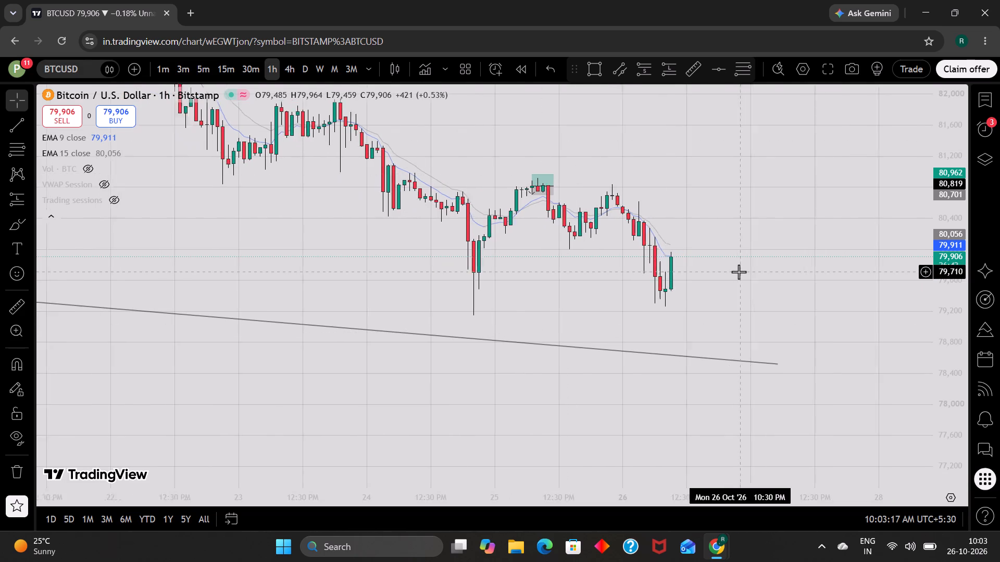
{"action": "scroll", "coordinate": [739, 272], "scroll_direction": "down", "scroll_amount": 1}
{"action": "scroll", "coordinate": [962, 333], "scroll_direction": "up", "scroll_amount": 3}
{"action": "scroll", "coordinate": [962, 333], "scroll_direction": "down", "scroll_amount": 2}
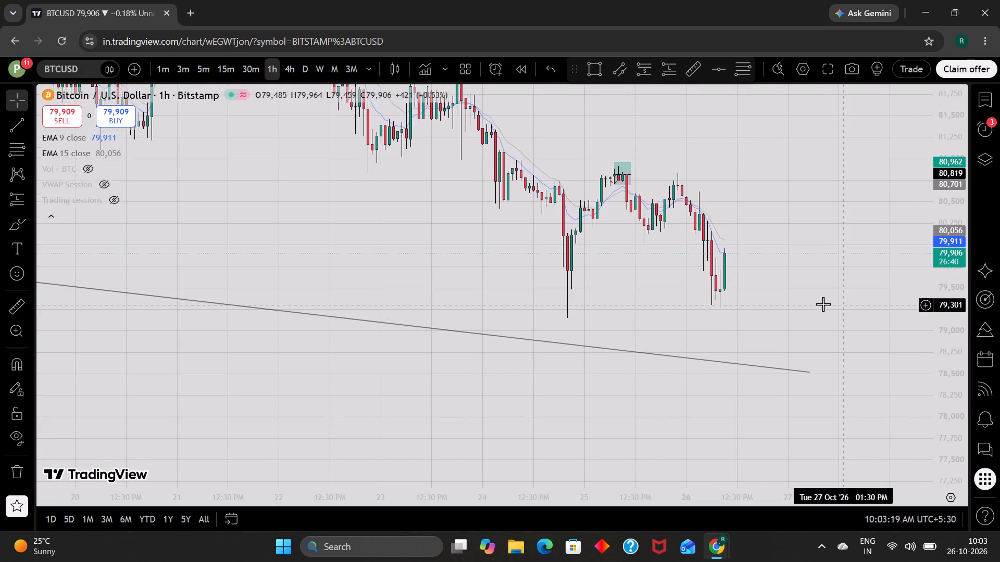
{"action": "scroll", "coordinate": [823, 304], "scroll_direction": "down", "scroll_amount": 4}
{"action": "scroll", "coordinate": [765, 313], "scroll_direction": "up", "scroll_amount": 2}
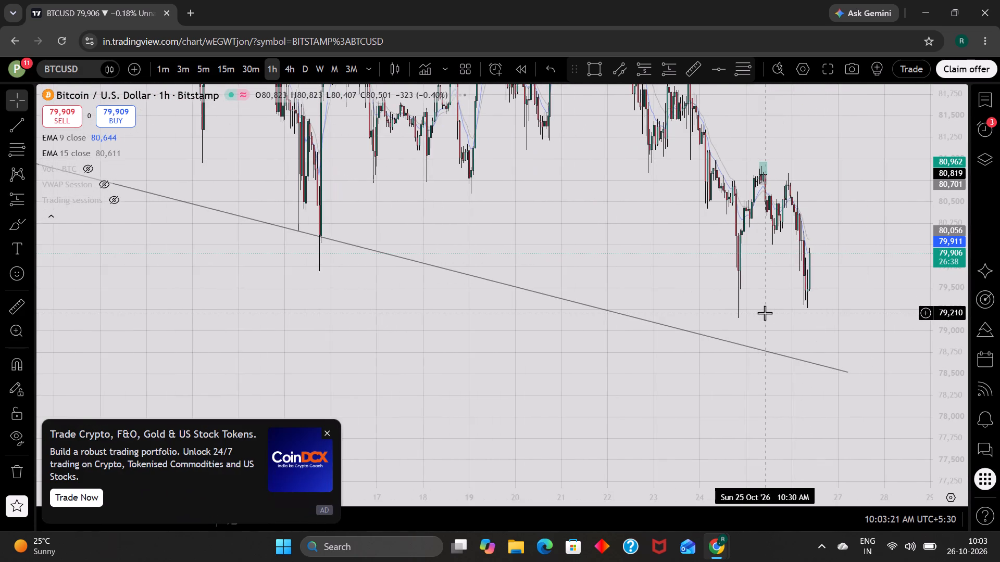
{"action": "scroll", "coordinate": [765, 313], "scroll_direction": "up", "scroll_amount": 3}
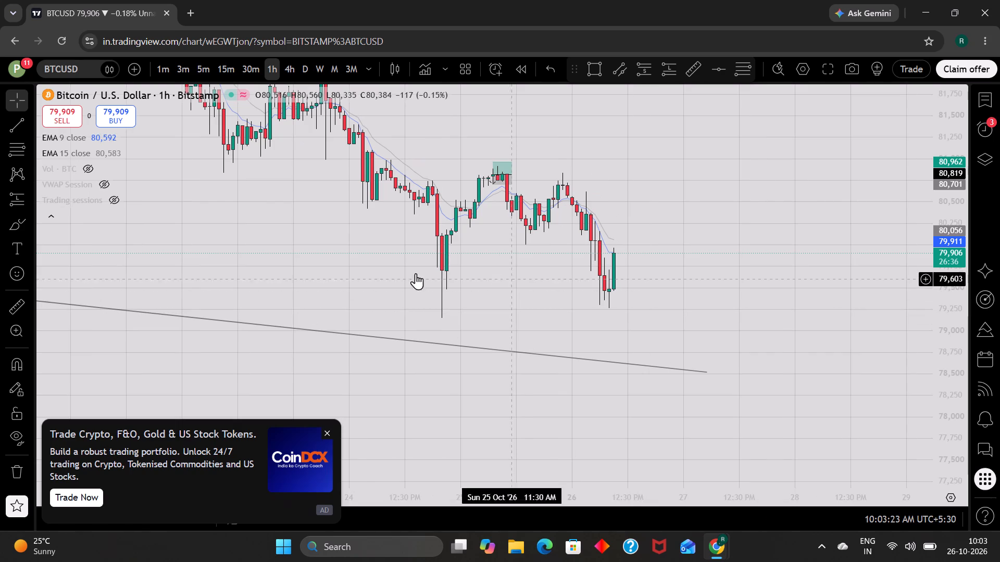
Compare BTCUSD on the 4-hour timeframe, return to the 1-hour timeframe and examine the latest swings above the lower channel line.
{"action": "left_click", "coordinate": [292, 68]}
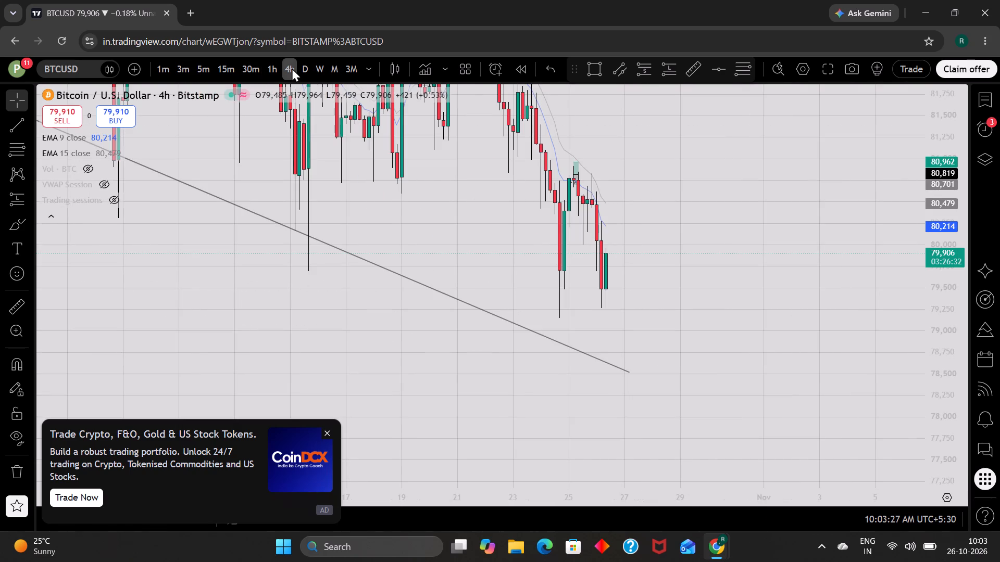
{"action": "left_click", "coordinate": [279, 73]}
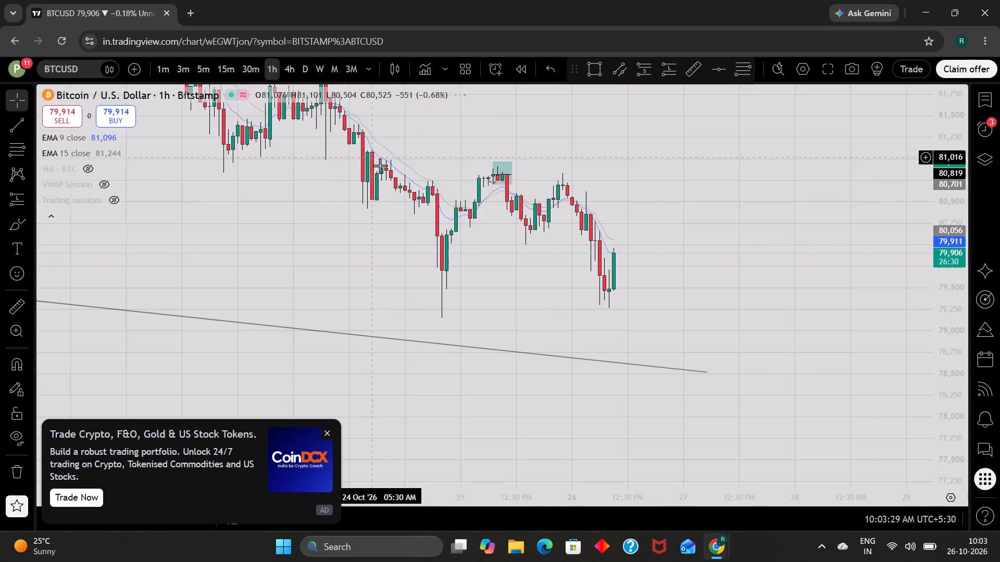
{"action": "left_click_drag", "start_coordinate": [515, 135], "coordinate": [520, 155]}
{"action": "scroll", "coordinate": [520, 155], "scroll_direction": "down", "scroll_amount": 1}
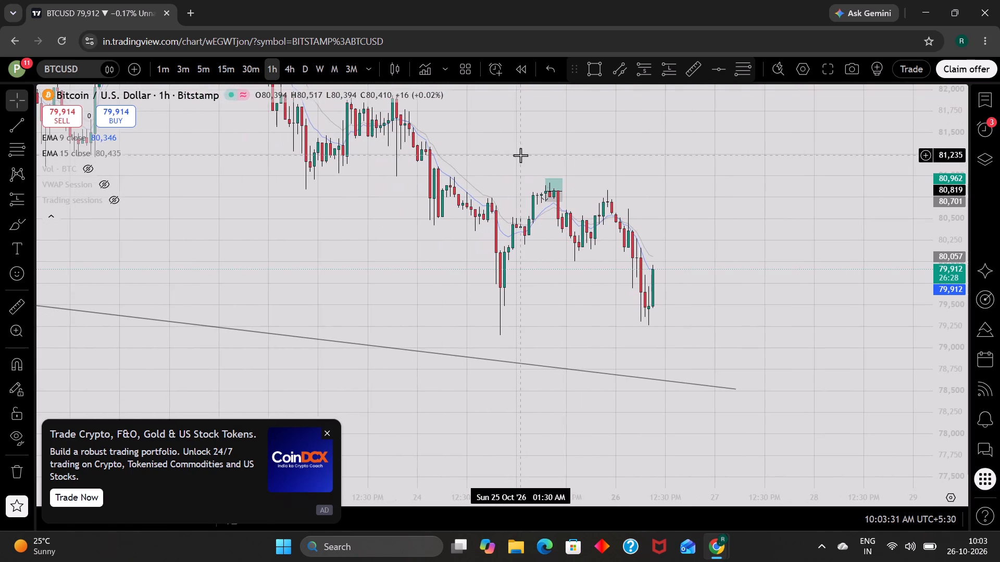
{"action": "scroll", "coordinate": [564, 324], "scroll_direction": "up", "scroll_amount": 1}
{"action": "left_click_drag", "start_coordinate": [345, 240], "coordinate": [348, 257]}
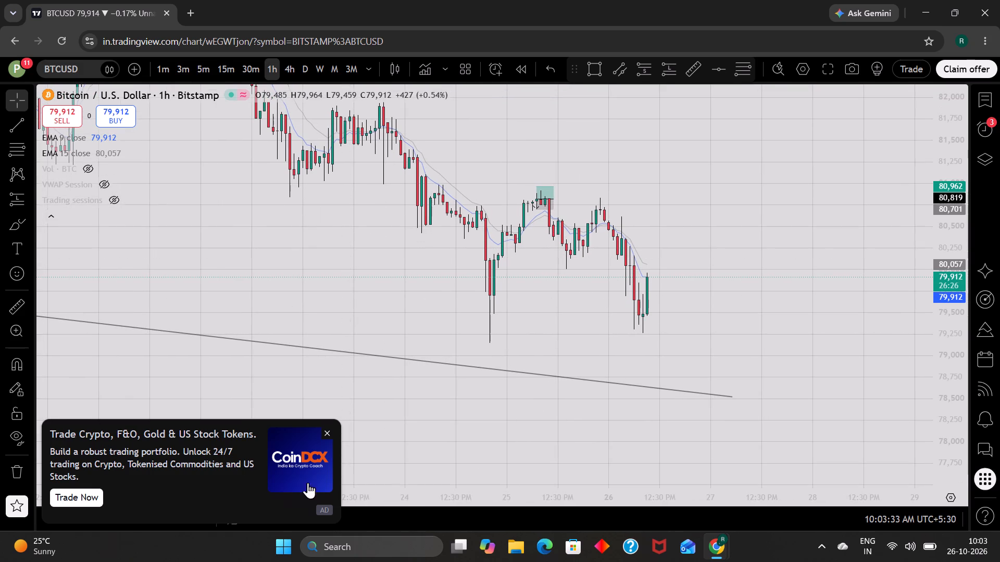
Dismiss the CoinDCX advertisement covering part of the chart.
{"action": "left_click", "coordinate": [326, 430]}
Examine the 1-hour BTCUSD decline and latest candles relative to the EMAs and the lower channel line.
{"action": "scroll", "coordinate": [419, 251], "scroll_direction": "up", "scroll_amount": 1}
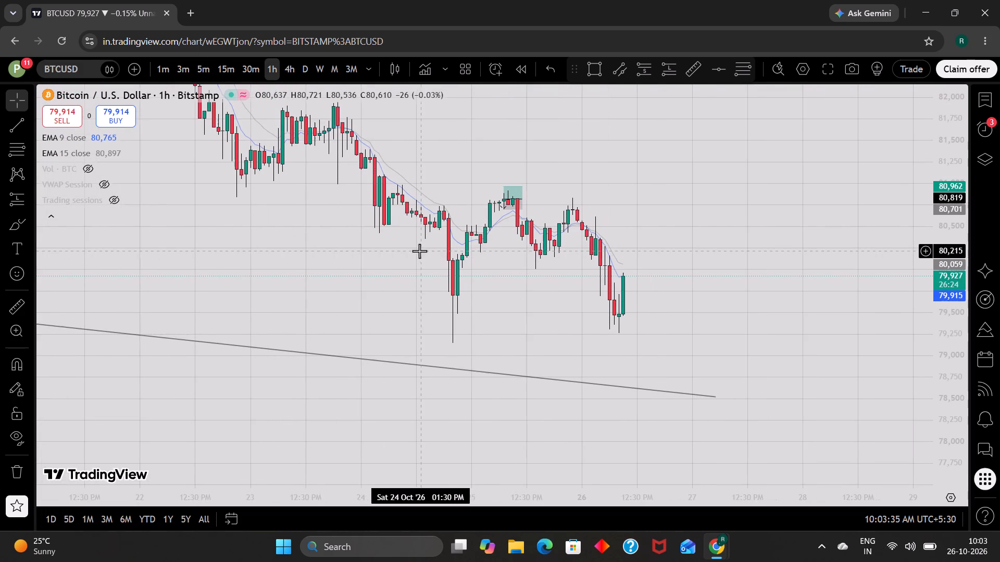
{"action": "left_click_drag", "start_coordinate": [314, 264], "coordinate": [388, 326]}
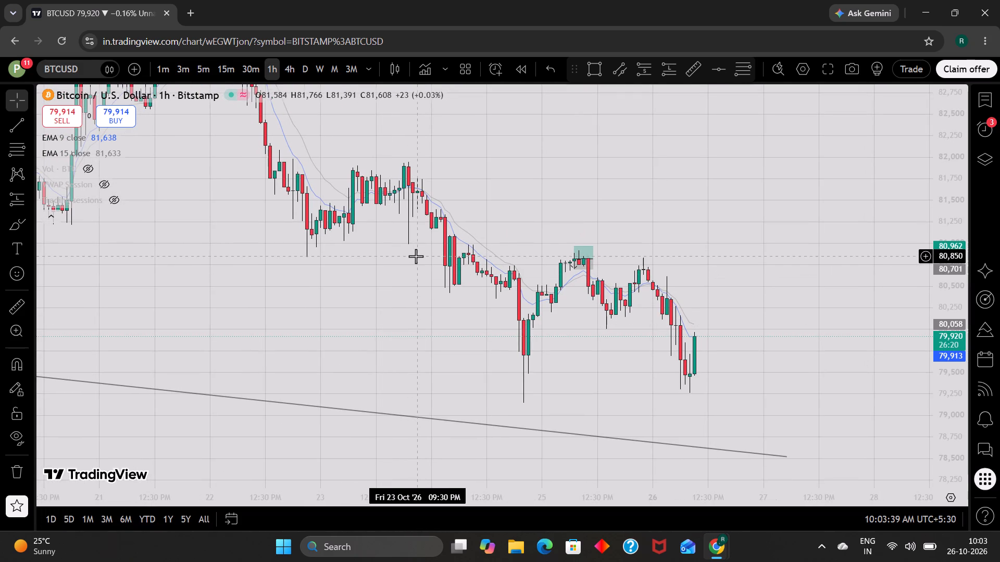
{"action": "scroll", "coordinate": [412, 250], "scroll_direction": "up", "scroll_amount": 1}
{"action": "left_click_drag", "start_coordinate": [630, 358], "coordinate": [631, 314]}
{"action": "scroll", "coordinate": [631, 314], "scroll_direction": "up", "scroll_amount": 1}
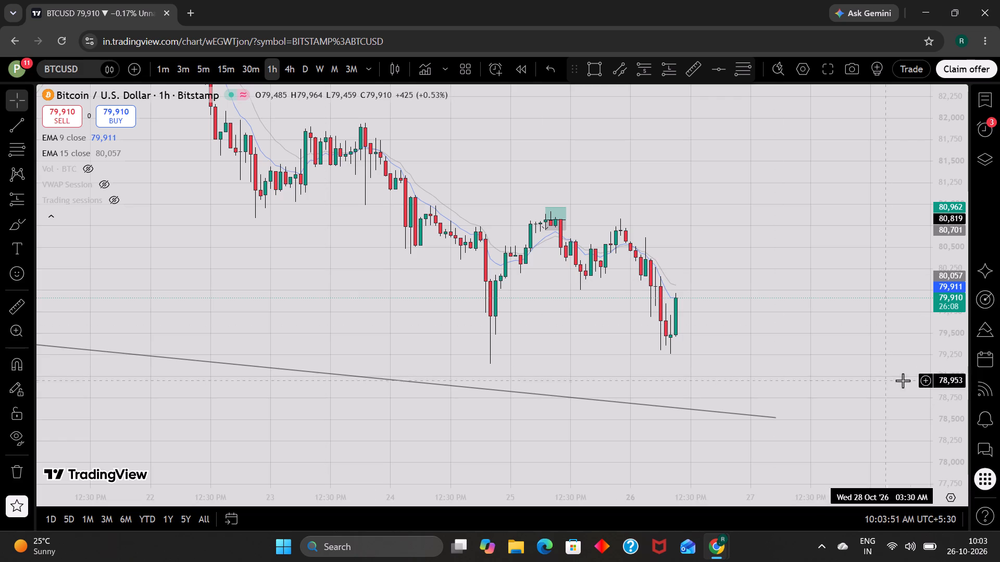
{"action": "scroll", "coordinate": [946, 366], "scroll_direction": "up", "scroll_amount": 7}
{"action": "left_click_drag", "start_coordinate": [814, 389], "coordinate": [815, 379]}
{"action": "scroll", "coordinate": [941, 374], "scroll_direction": "down", "scroll_amount": 5}
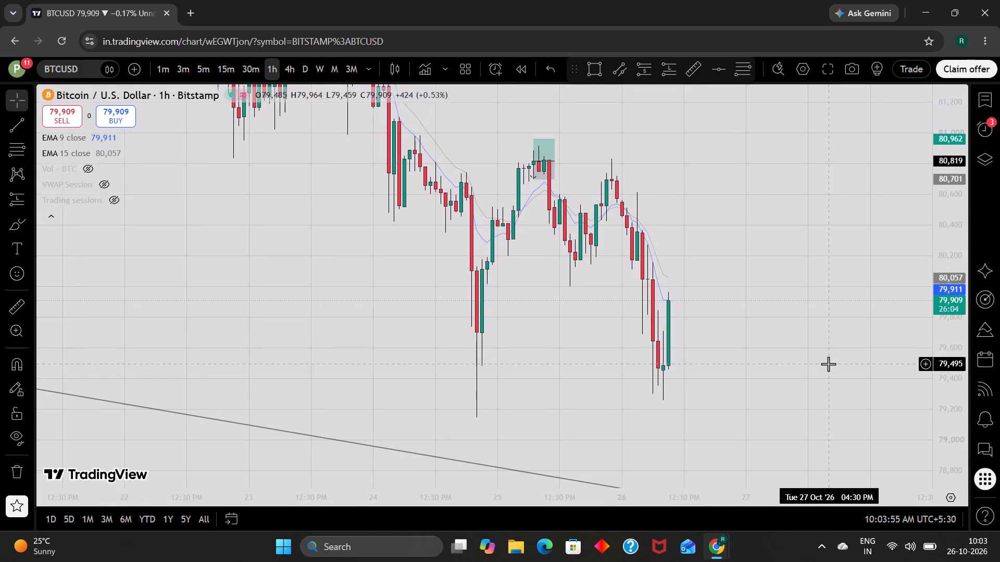
{"action": "scroll", "coordinate": [957, 395], "scroll_direction": "down", "scroll_amount": 7}
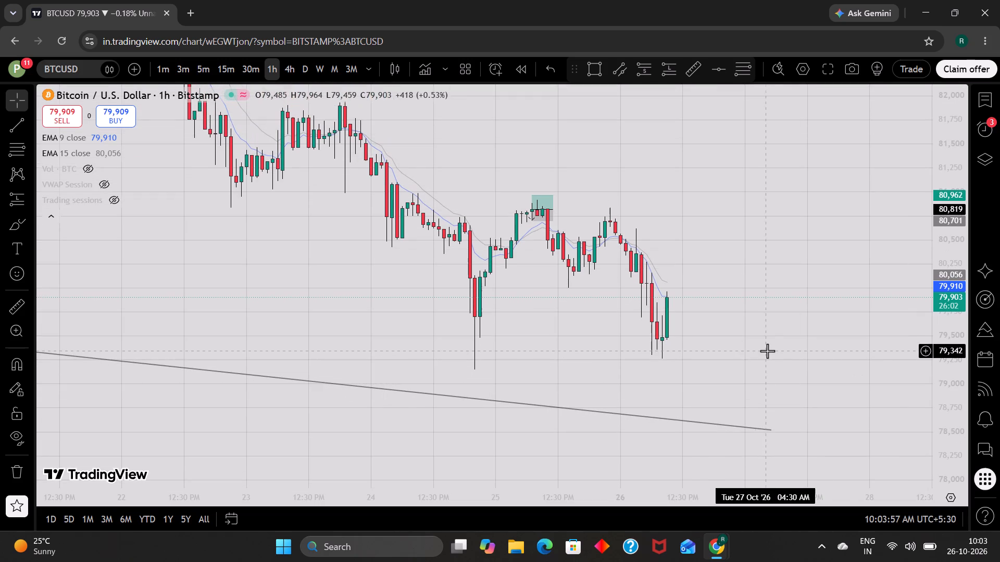
{"action": "left_click_drag", "start_coordinate": [734, 342], "coordinate": [738, 367]}
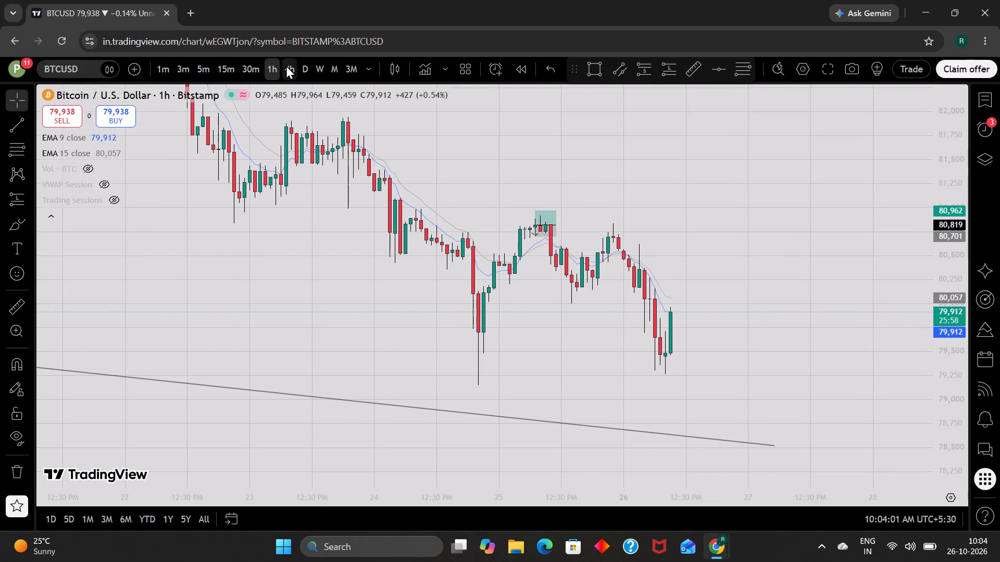
Compare BTCUSD on the 4-hour and 30-minute timeframes, examining the recent 30-minute swings above the lower channel line.
{"action": "left_click", "coordinate": [286, 65]}
{"action": "left_click", "coordinate": [271, 66]}
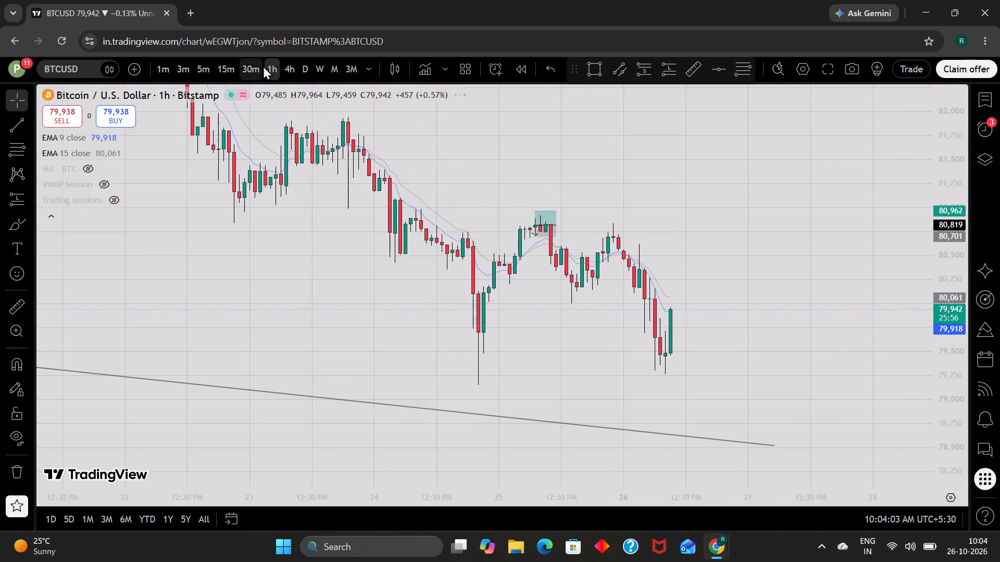
{"action": "left_click", "coordinate": [283, 63]}
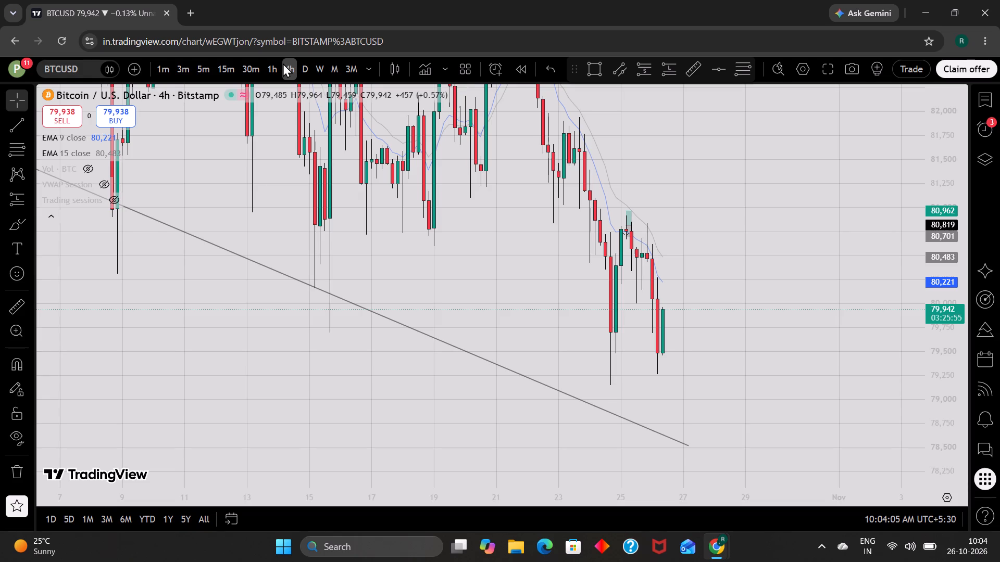
{"action": "left_click", "coordinate": [260, 66]}
{"action": "left_click", "coordinate": [264, 67]}
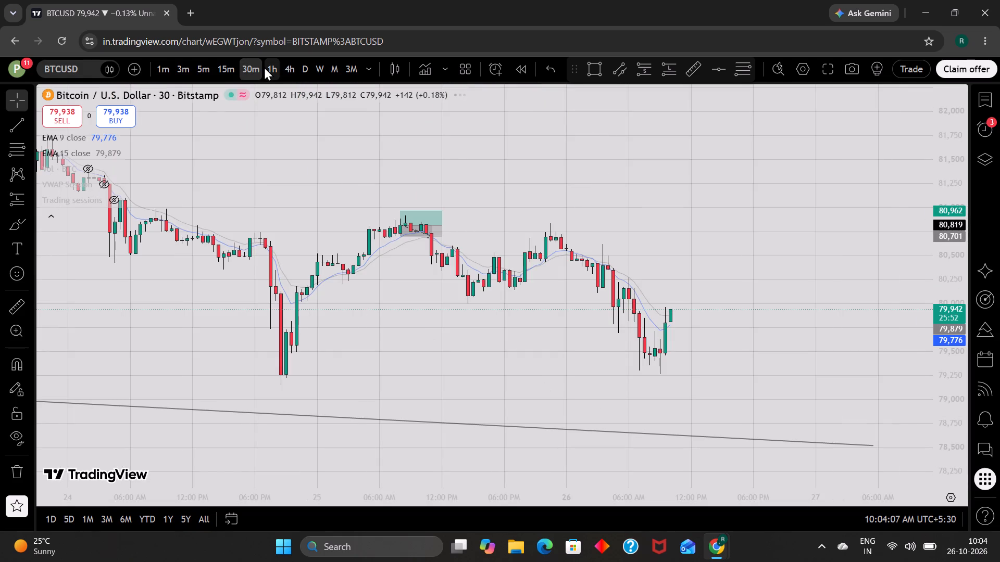
{"action": "left_click", "coordinate": [255, 67]}
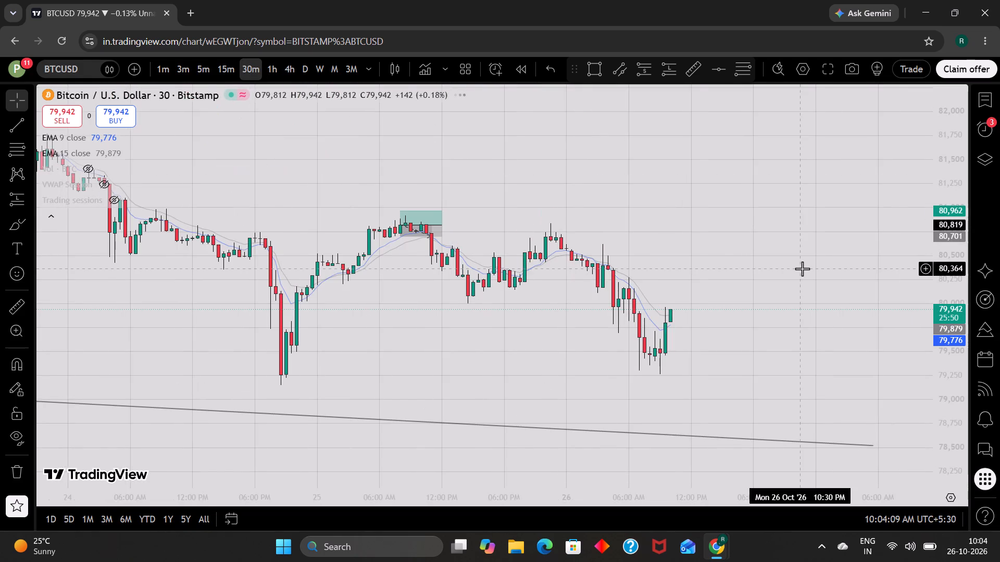
{"action": "scroll", "coordinate": [802, 269], "scroll_direction": "down", "scroll_amount": 1}
{"action": "left_click_drag", "start_coordinate": [649, 349], "coordinate": [681, 291]}
{"action": "scroll", "coordinate": [681, 291], "scroll_direction": "down", "scroll_amount": 2}
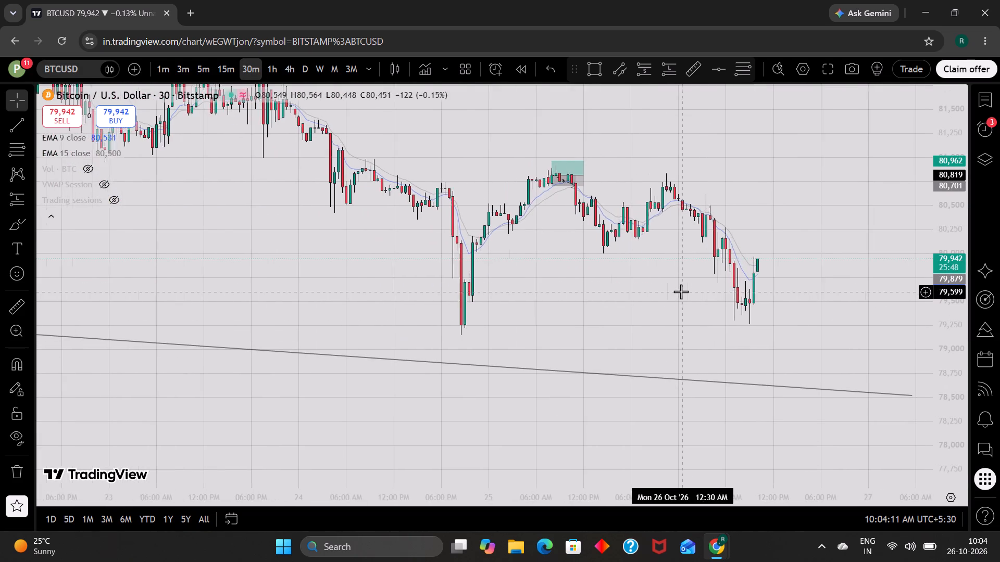
{"action": "scroll", "coordinate": [681, 291], "scroll_direction": "up", "scroll_amount": 1}
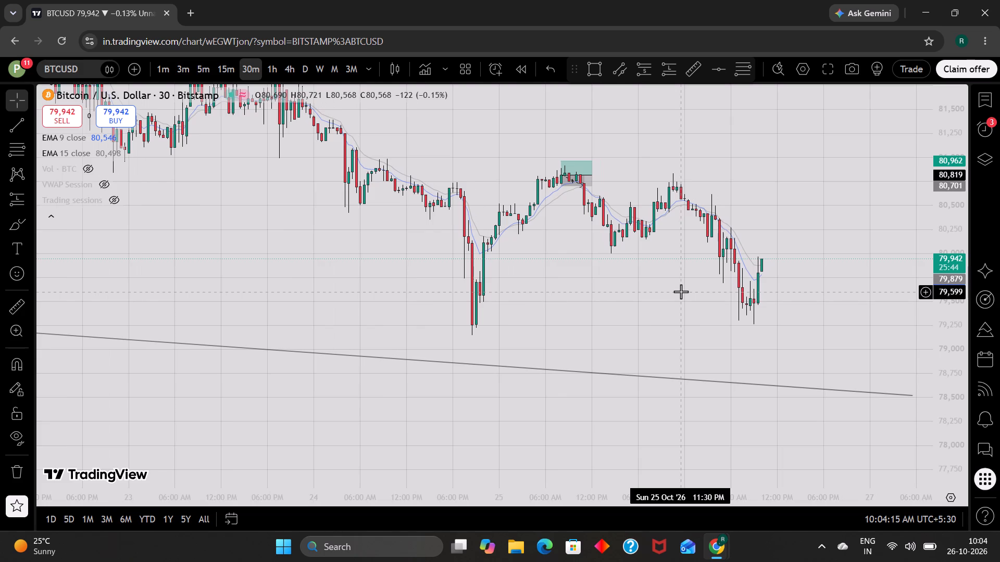
Return BTCUSD to the 1-hour timeframe and examine the latest candles and the space above the lower channel line.
{"action": "left_click", "coordinate": [271, 67]}
{"action": "scroll", "coordinate": [769, 215], "scroll_direction": "up", "scroll_amount": 1}
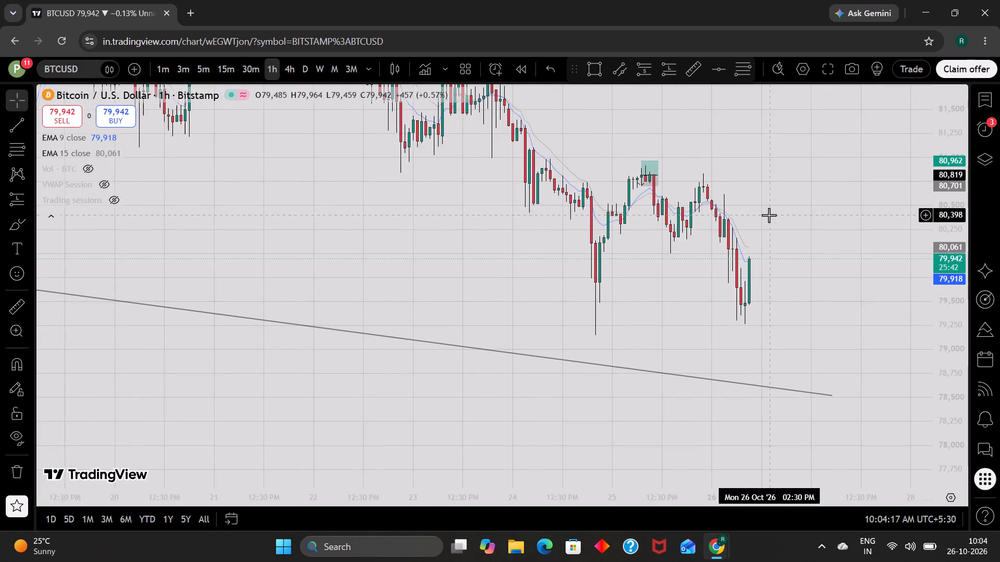
{"action": "scroll", "coordinate": [769, 215], "scroll_direction": "up", "scroll_amount": 3}
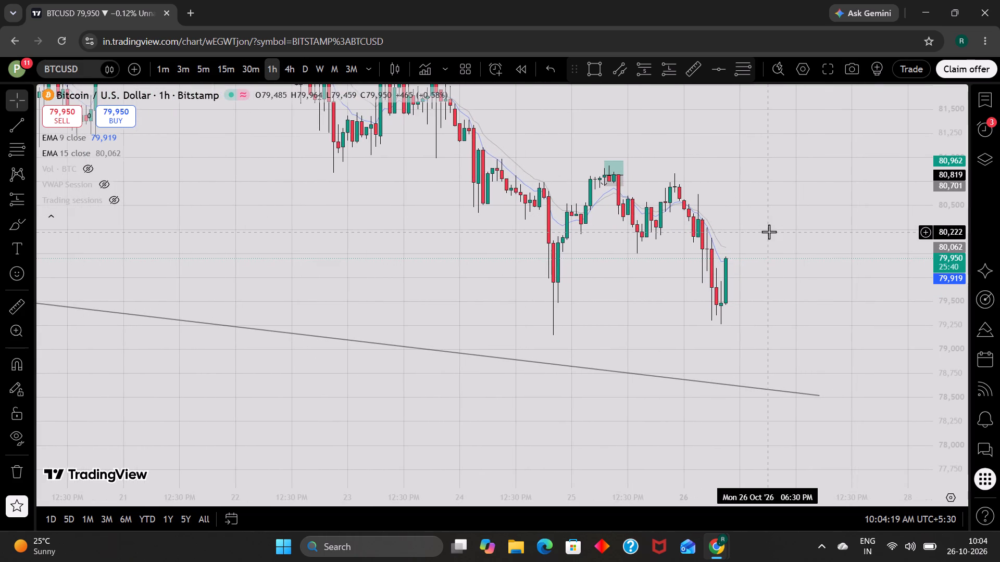
{"action": "scroll", "coordinate": [769, 232], "scroll_direction": "up", "scroll_amount": 1}
Switch the chart from BTCUSD to gold (XAUUSD).
{"action": "key", "text": "Down"}
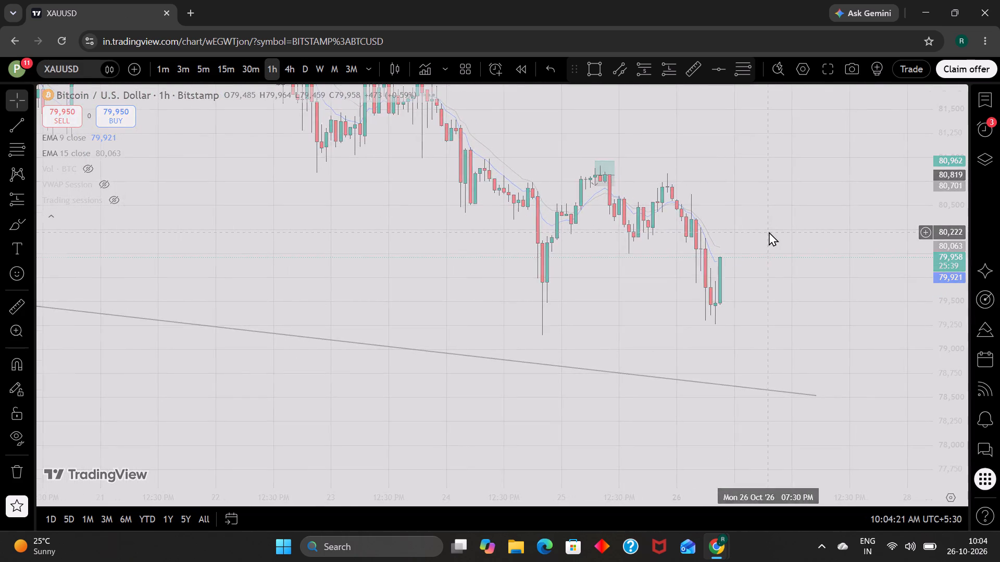
Set XAUUSD to the weekly timeframe and examine the long-term rally, the pullback and the recent lows.
{"action": "left_click", "coordinate": [304, 67]}
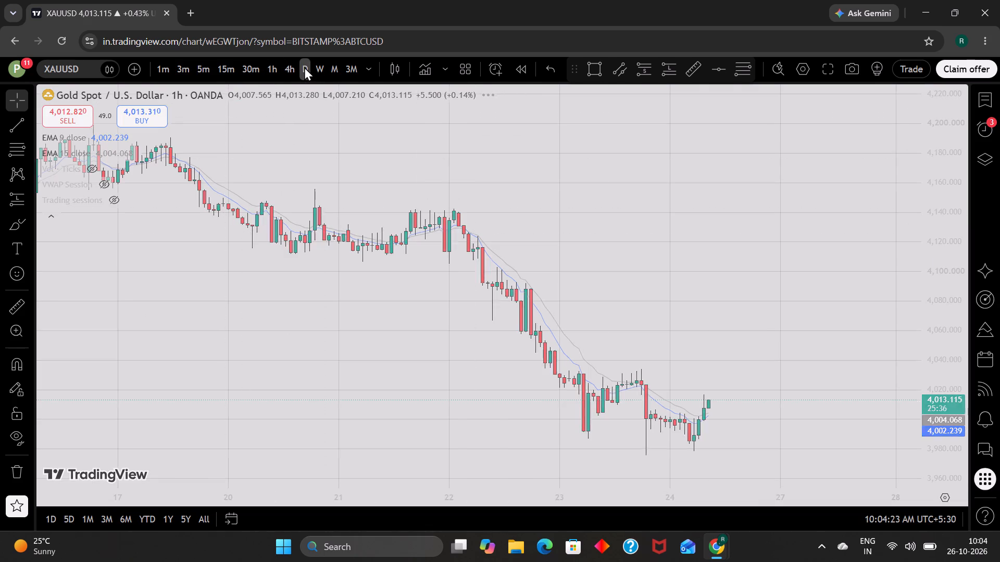
{"action": "left_click", "coordinate": [318, 67]}
{"action": "scroll", "coordinate": [939, 368], "scroll_direction": "down", "scroll_amount": 8}
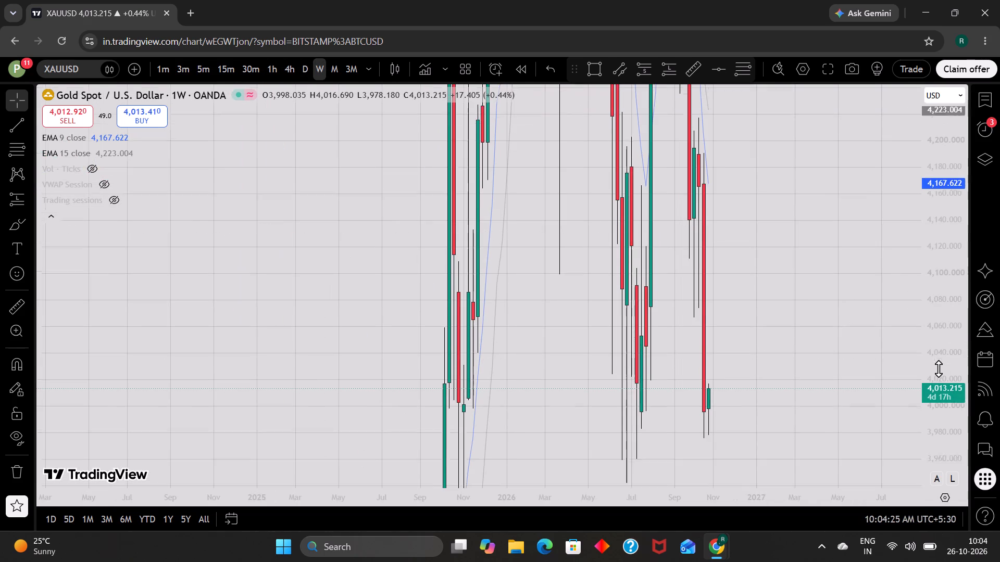
{"action": "scroll", "coordinate": [939, 368], "scroll_direction": "down", "scroll_amount": 13}
{"action": "scroll", "coordinate": [939, 368], "scroll_direction": "up", "scroll_amount": 4}
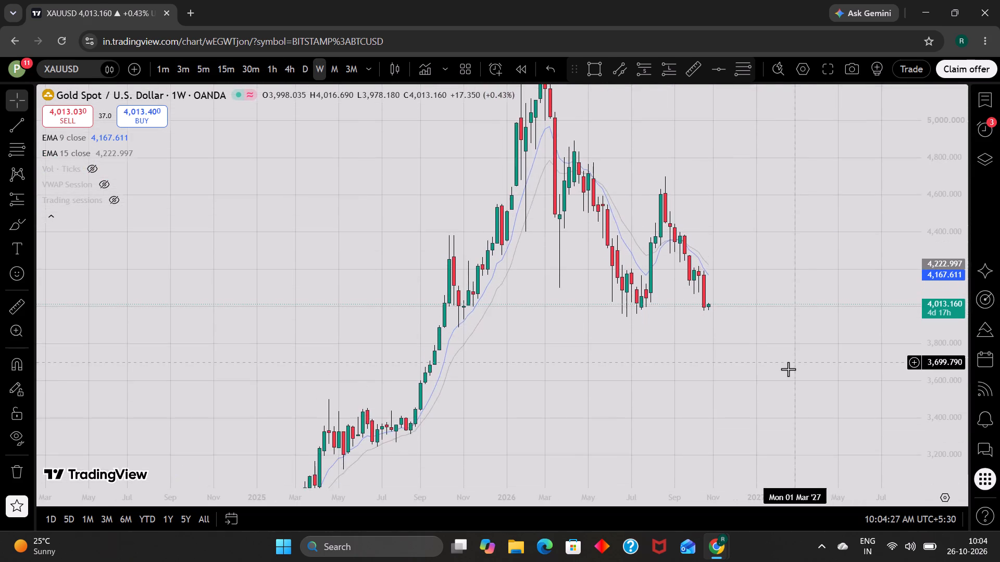
{"action": "scroll", "coordinate": [788, 369], "scroll_direction": "down", "scroll_amount": 1}
{"action": "scroll", "coordinate": [788, 369], "scroll_direction": "up", "scroll_amount": 1}
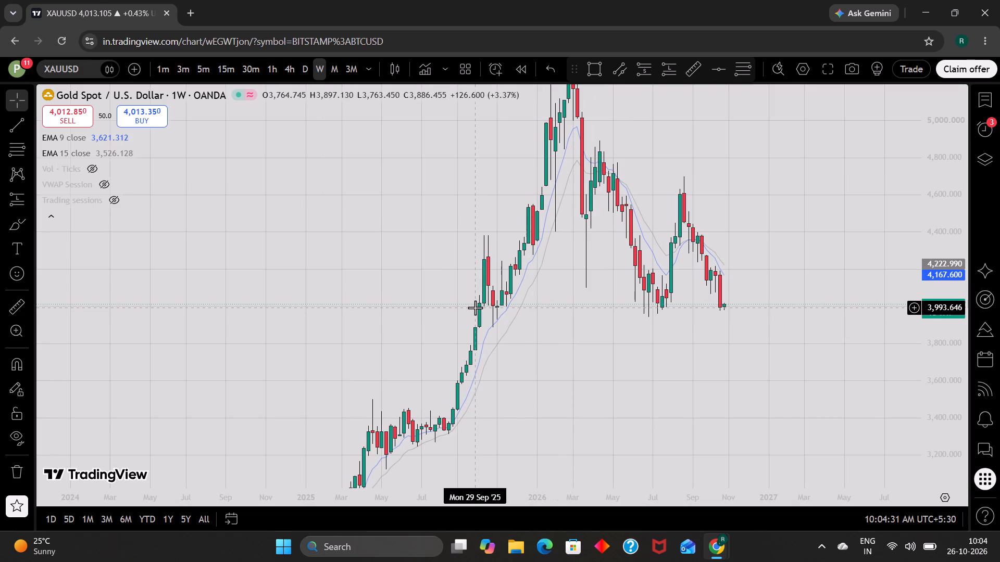
{"action": "scroll", "coordinate": [599, 321], "scroll_direction": "up", "scroll_amount": 1}
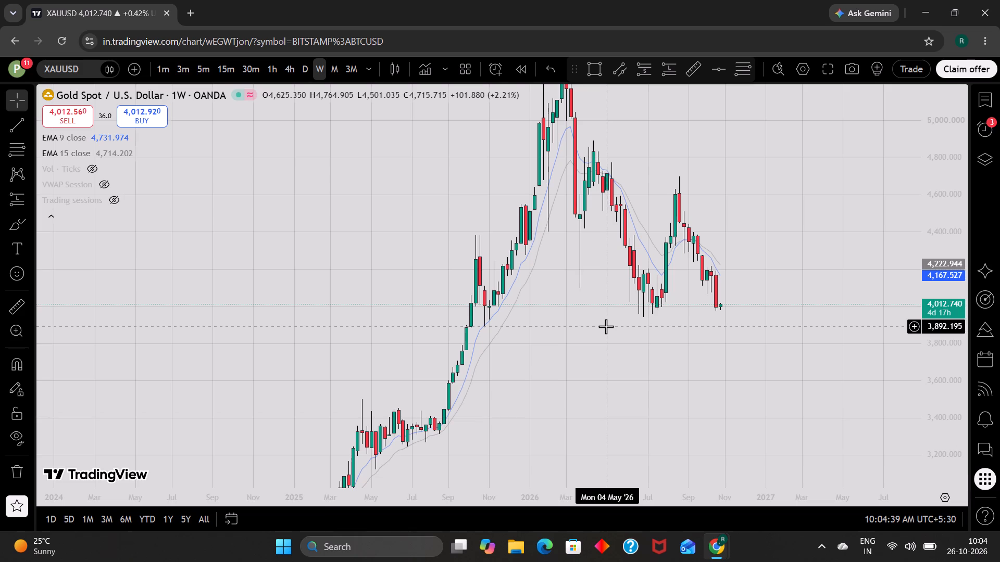
{"action": "left_click_drag", "start_coordinate": [606, 326], "coordinate": [606, 352]}
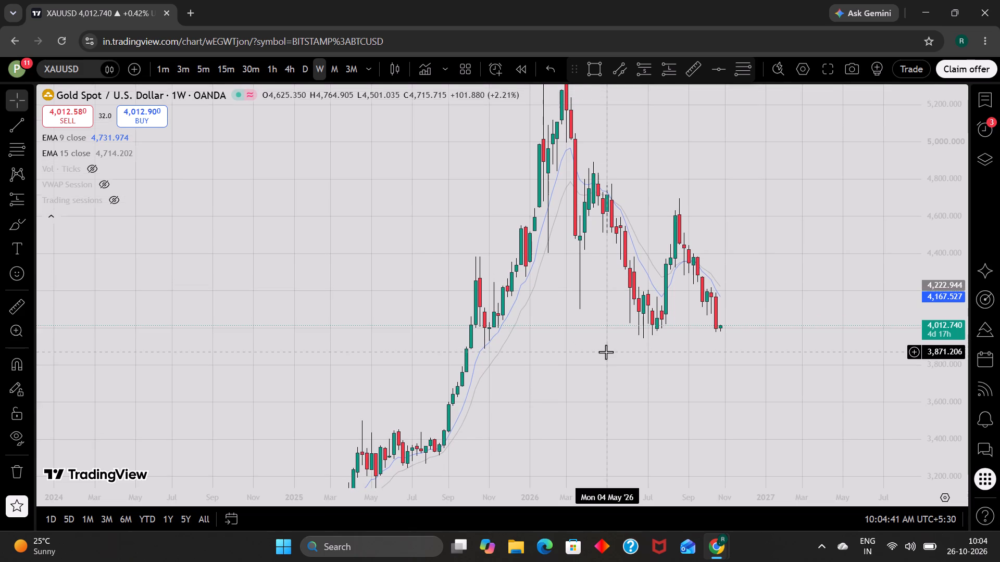
Switch XAUUSD to the daily timeframe and examine the current price against the June and July lows.
{"action": "left_click", "coordinate": [304, 63]}
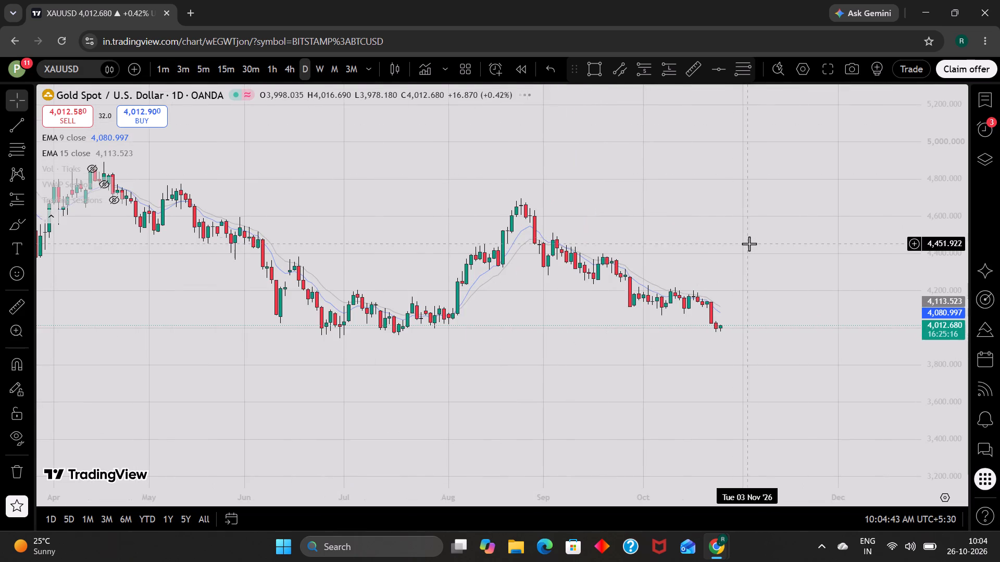
{"action": "scroll", "coordinate": [944, 349], "scroll_direction": "up", "scroll_amount": 8}
{"action": "left_click_drag", "start_coordinate": [855, 361], "coordinate": [853, 322]}
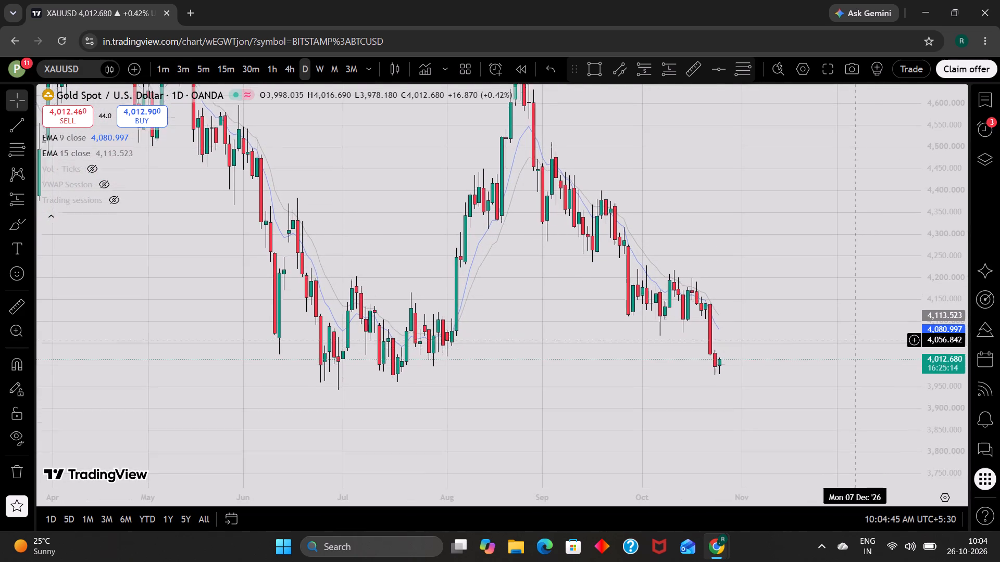
{"action": "left_click_drag", "start_coordinate": [853, 322], "coordinate": [853, 309]}
{"action": "scroll", "coordinate": [853, 309], "scroll_direction": "down", "scroll_amount": 3}
{"action": "scroll", "coordinate": [853, 309], "scroll_direction": "up", "scroll_amount": 2}
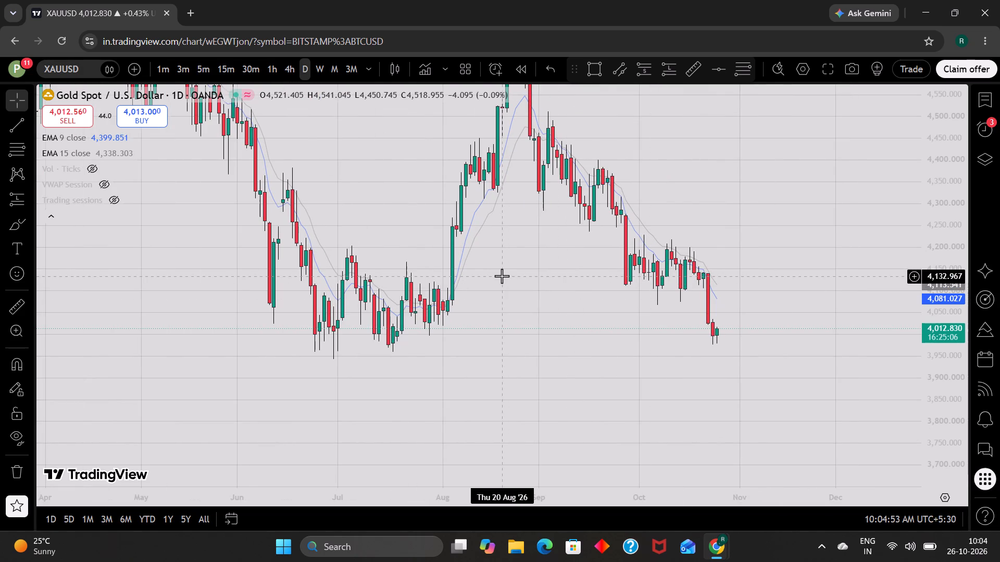
{"action": "left_click_drag", "start_coordinate": [385, 172], "coordinate": [383, 177]}
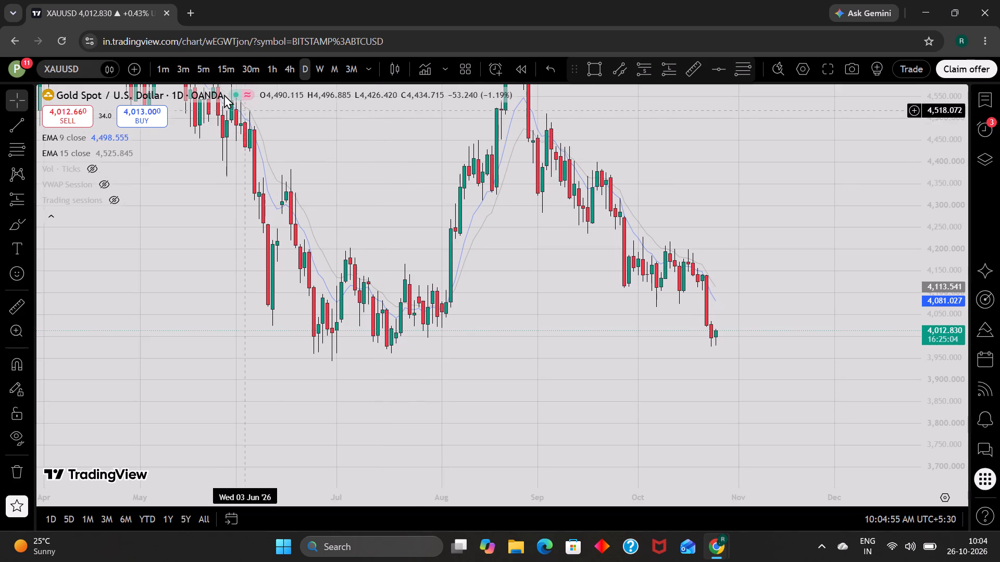
Switch XAUUSD to the 4-hour timeframe and examine the October range and the latest drop below it.
{"action": "left_click", "coordinate": [287, 67]}
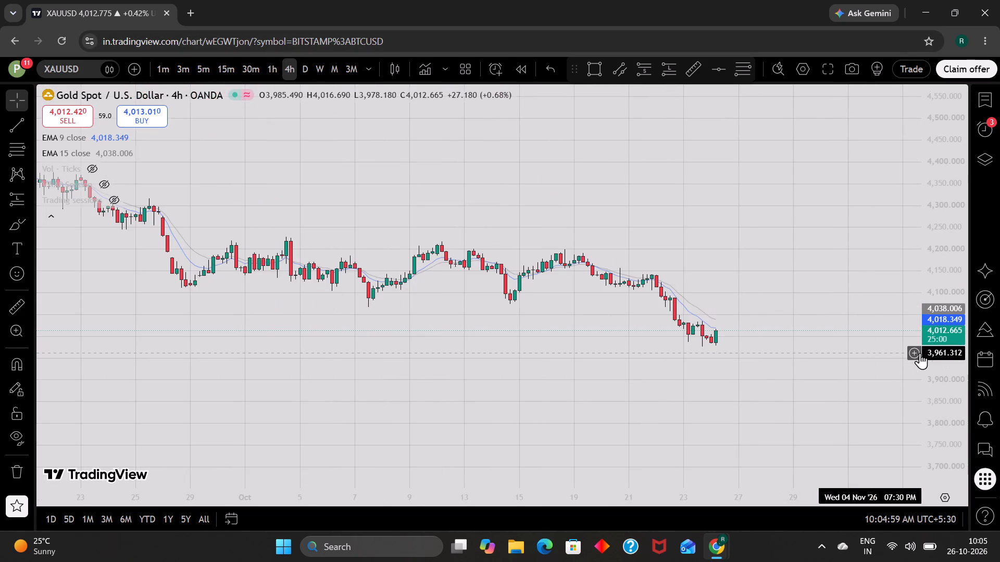
{"action": "scroll", "coordinate": [934, 356], "scroll_direction": "up", "scroll_amount": 6}
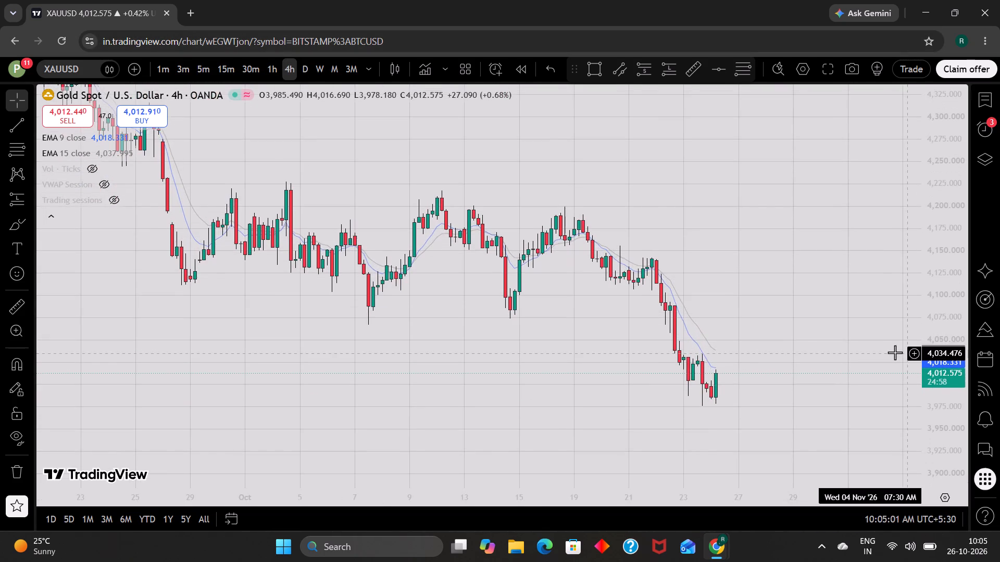
{"action": "scroll", "coordinate": [895, 352], "scroll_direction": "down", "scroll_amount": 4}
{"action": "left_click_drag", "start_coordinate": [739, 361], "coordinate": [730, 317]}
{"action": "scroll", "coordinate": [730, 317], "scroll_direction": "up", "scroll_amount": 1}
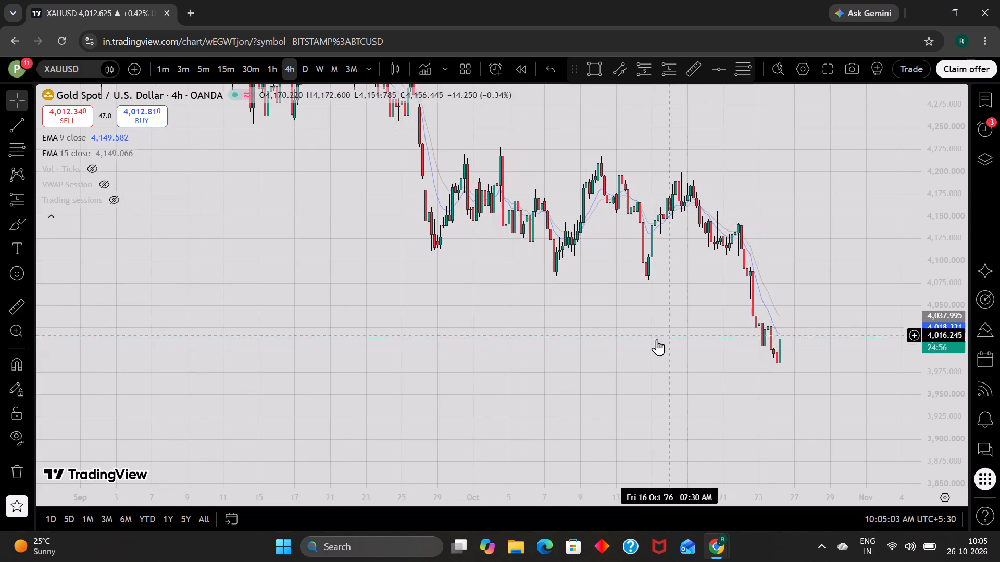
{"action": "left_click_drag", "start_coordinate": [657, 339], "coordinate": [618, 282]}
{"action": "scroll", "coordinate": [618, 282], "scroll_direction": "up", "scroll_amount": 2}
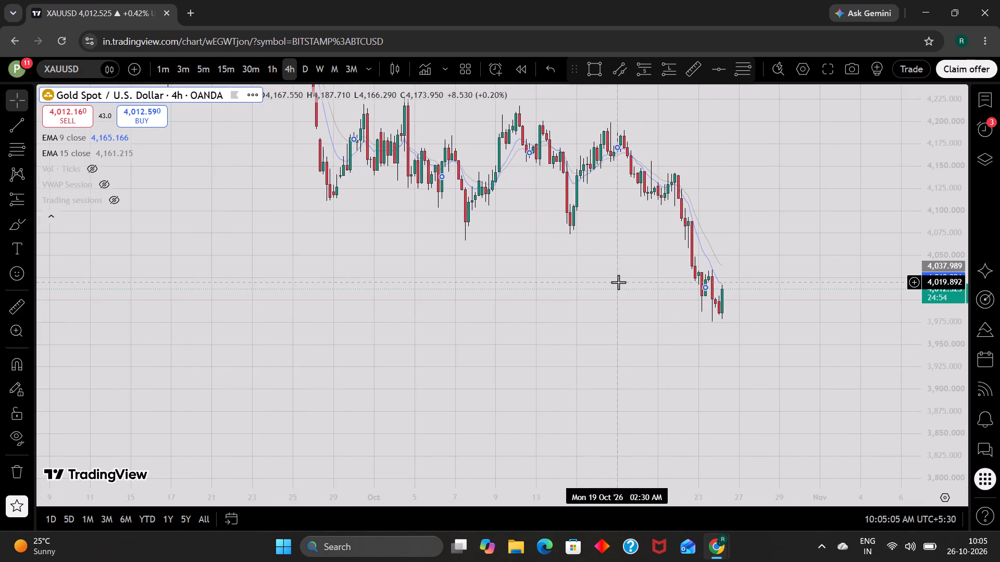
{"action": "scroll", "coordinate": [618, 282], "scroll_direction": "up", "scroll_amount": 1}
{"action": "left_click_drag", "start_coordinate": [548, 272], "coordinate": [534, 256]}
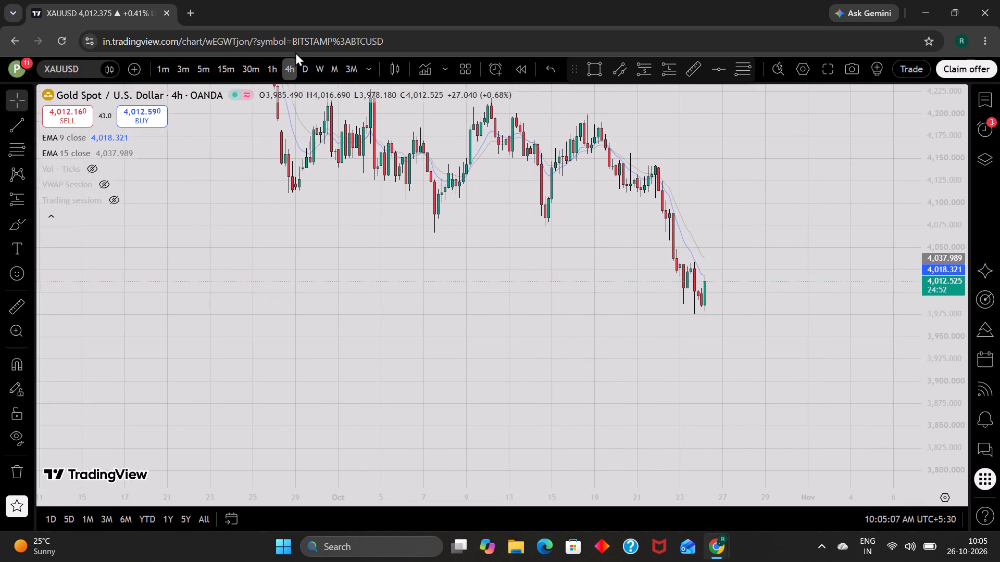
Switch XAUUSD to the 1-hour timeframe and examine the decline from 22 October and the latest bounce.
{"action": "left_click", "coordinate": [303, 66]}
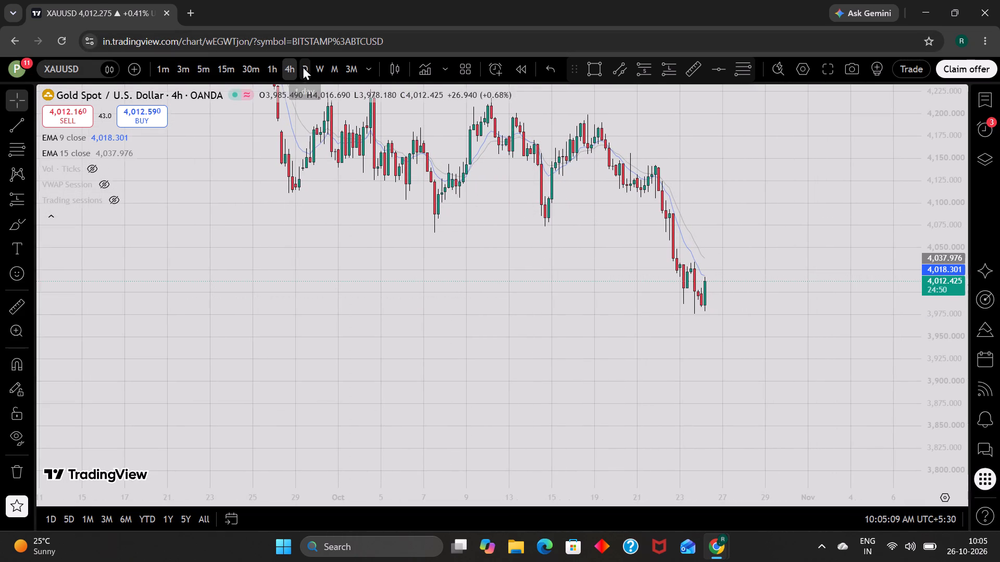
{"action": "left_click", "coordinate": [282, 63]}
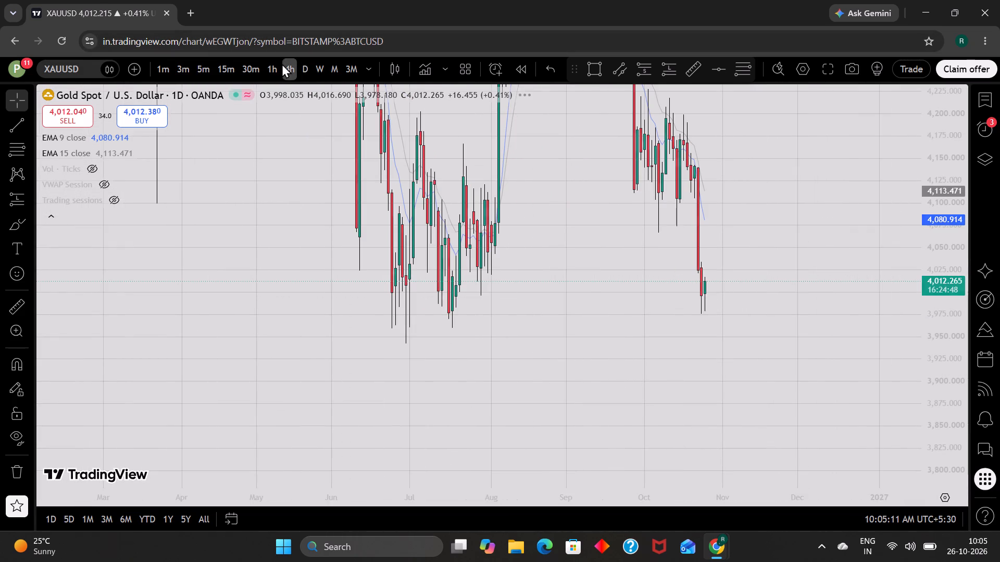
{"action": "left_click", "coordinate": [267, 63]}
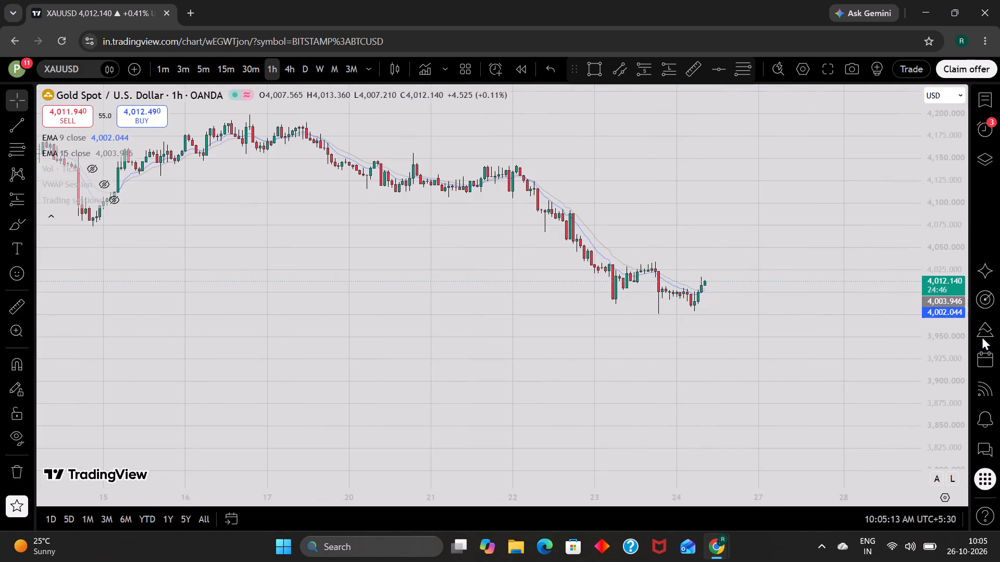
{"action": "scroll", "coordinate": [955, 339], "scroll_direction": "up", "scroll_amount": 8}
{"action": "scroll", "coordinate": [786, 326], "scroll_direction": "up", "scroll_amount": 1}
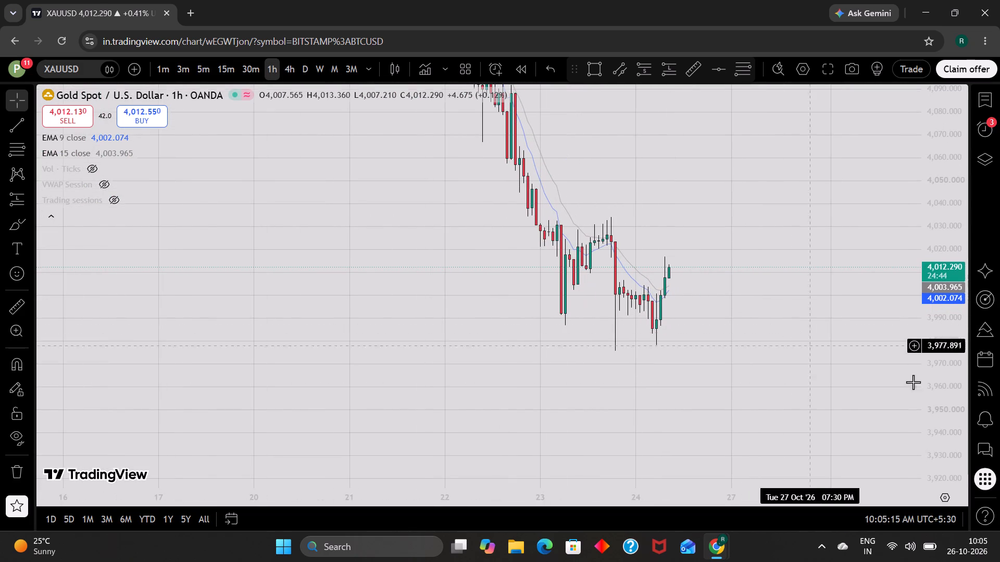
{"action": "scroll", "coordinate": [949, 382], "scroll_direction": "down", "scroll_amount": 7}
{"action": "scroll", "coordinate": [707, 355], "scroll_direction": "up", "scroll_amount": 1}
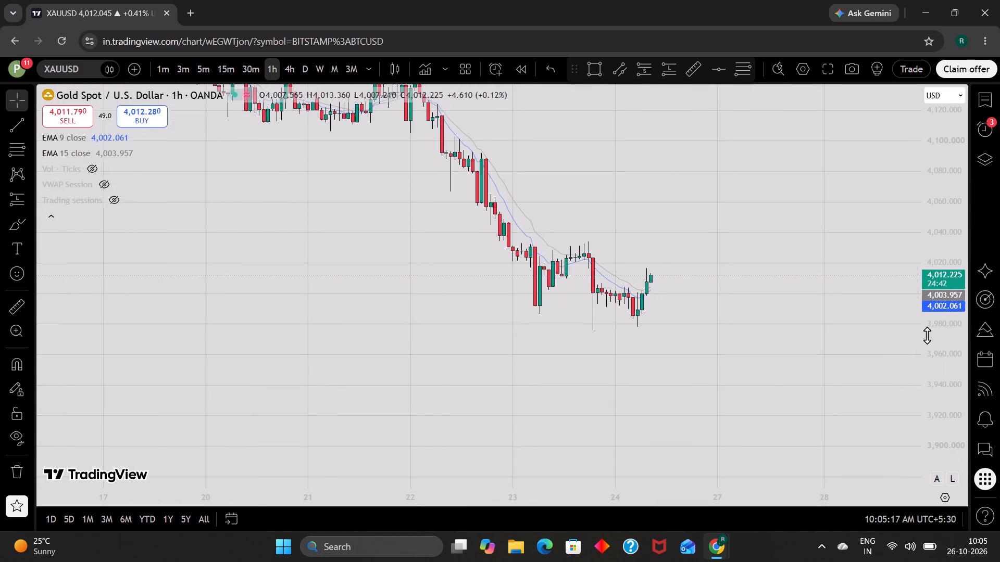
{"action": "scroll", "coordinate": [932, 333], "scroll_direction": "up", "scroll_amount": 2}
{"action": "scroll", "coordinate": [691, 343], "scroll_direction": "up", "scroll_amount": 1}
{"action": "left_click_drag", "start_coordinate": [345, 256], "coordinate": [388, 256]}
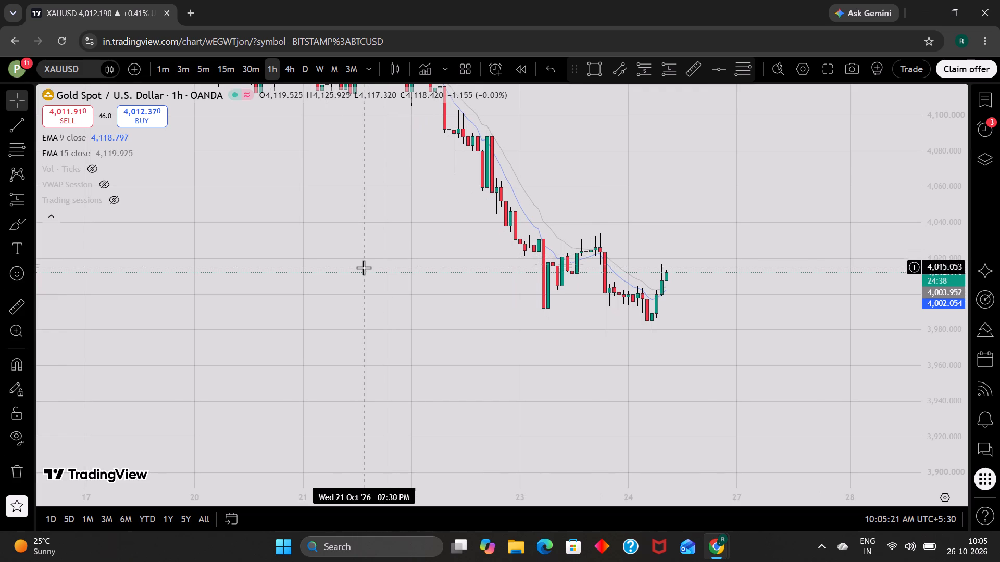
{"action": "left_click_drag", "start_coordinate": [364, 268], "coordinate": [382, 277]}
{"action": "left_click", "coordinate": [382, 277]}
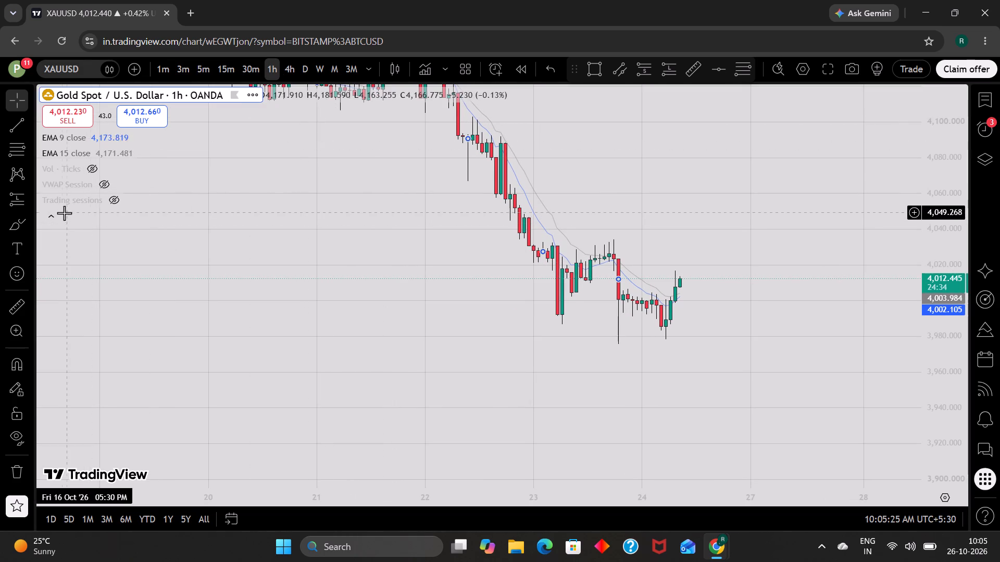
Collapse the list of indicators in the chart legend.
{"action": "left_click", "coordinate": [49, 218]}
Examine the 1-hour XAUUSD candles around the 23–24 October lows and the current rebound more closely.
{"action": "double_click", "coordinate": [303, 249]}
{"action": "left_click_drag", "start_coordinate": [303, 249], "coordinate": [303, 268]}
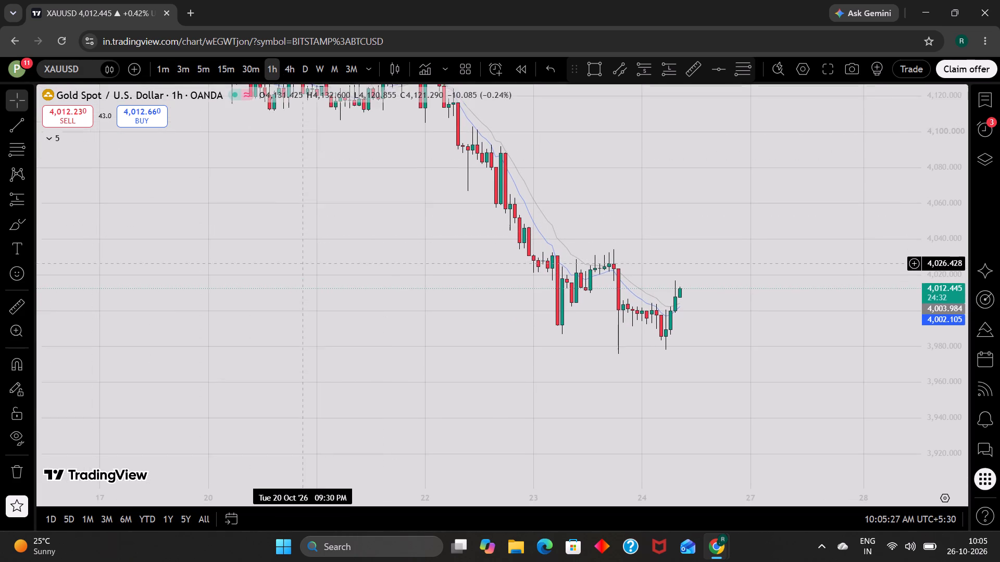
{"action": "left_click_drag", "start_coordinate": [303, 268], "coordinate": [308, 291]}
{"action": "scroll", "coordinate": [308, 291], "scroll_direction": "up", "scroll_amount": 1}
{"action": "left_click_drag", "start_coordinate": [372, 358], "coordinate": [374, 344]}
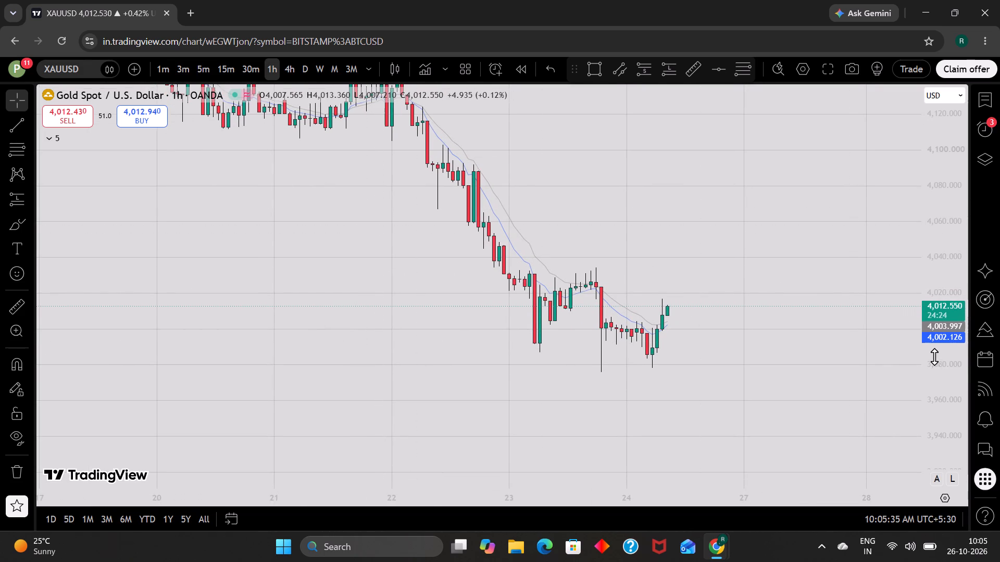
{"action": "scroll", "coordinate": [933, 356], "scroll_direction": "up", "scroll_amount": 4}
{"action": "left_click_drag", "start_coordinate": [758, 379], "coordinate": [754, 342]}
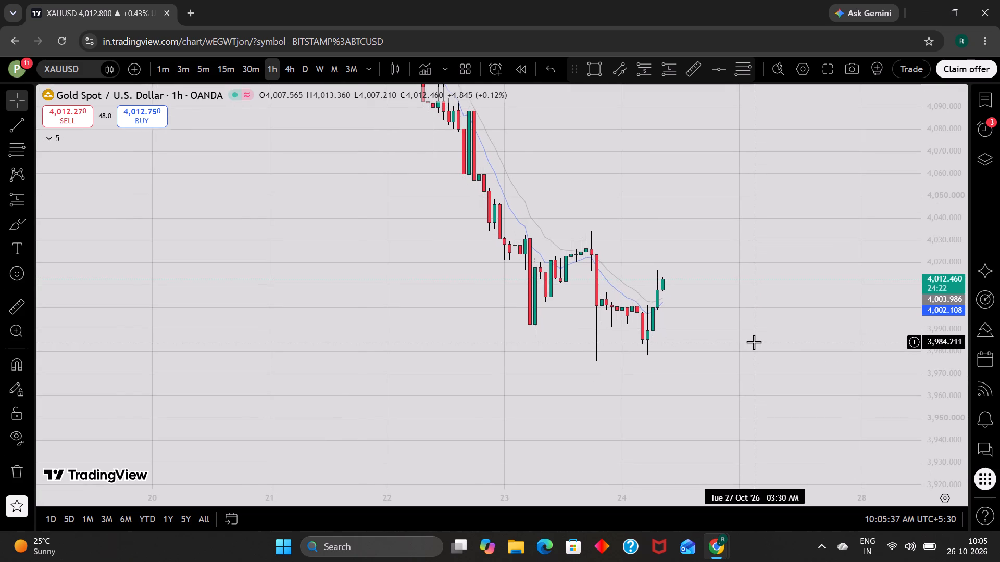
{"action": "scroll", "coordinate": [754, 342], "scroll_direction": "up", "scroll_amount": 1}
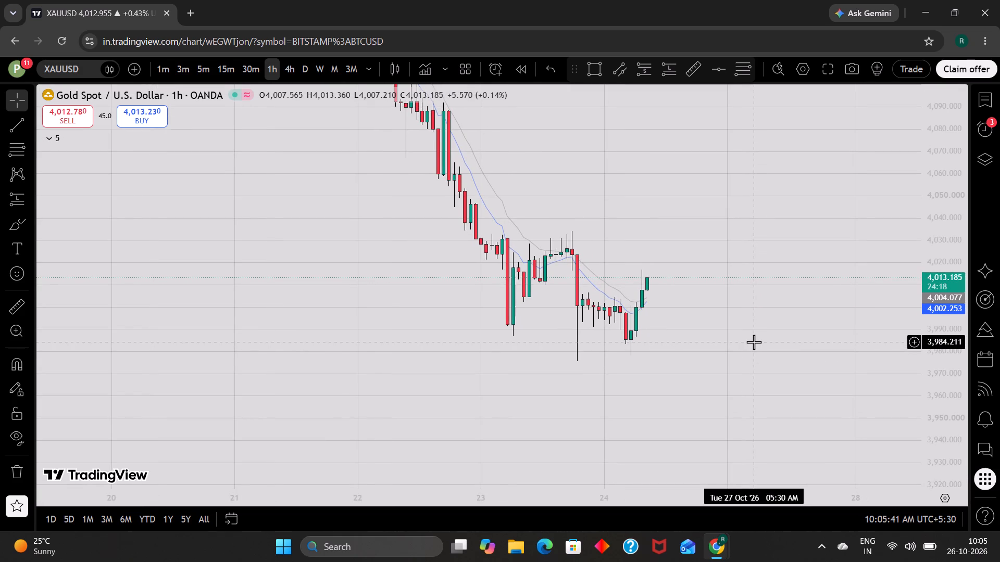
Switch XAUUSD to the 15-minute timeframe and examine the sharp drops, the consolidation and the rebound since 23 October.
{"action": "left_click", "coordinate": [247, 68]}
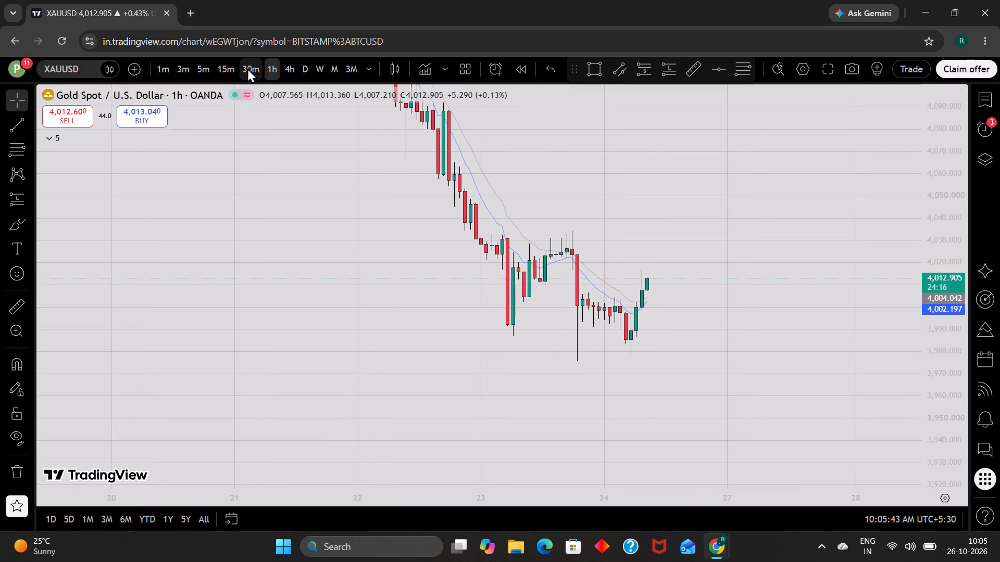
{"action": "left_click", "coordinate": [230, 67]}
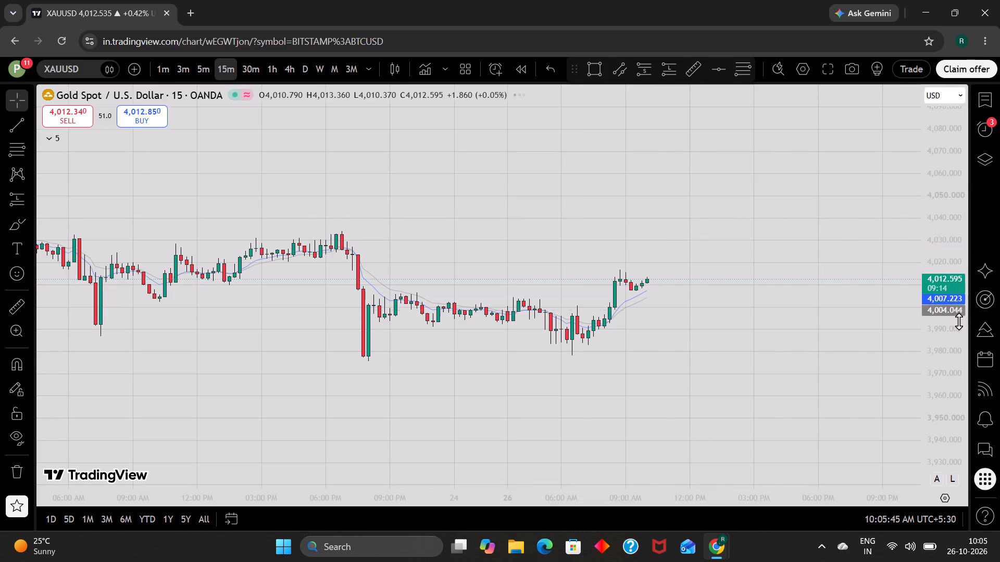
{"action": "scroll", "coordinate": [947, 318], "scroll_direction": "up", "scroll_amount": 9}
{"action": "scroll", "coordinate": [888, 337], "scroll_direction": "down", "scroll_amount": 2}
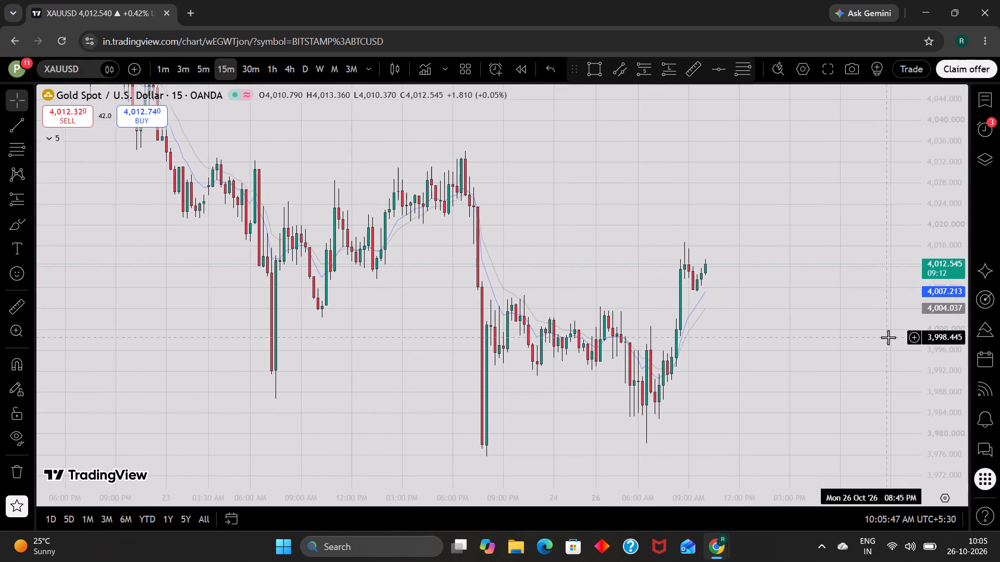
{"action": "left_click_drag", "start_coordinate": [888, 337], "coordinate": [885, 333]}
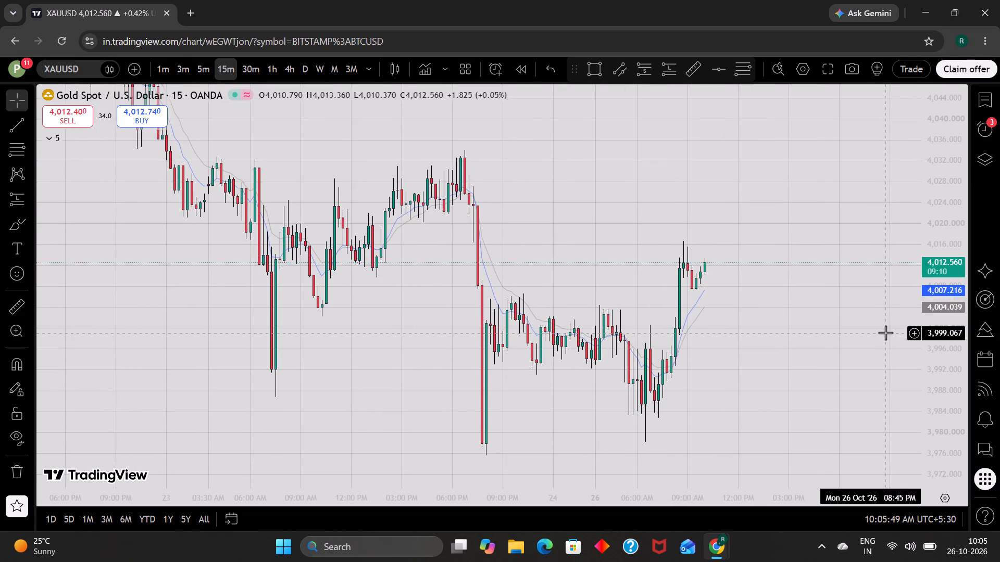
{"action": "scroll", "coordinate": [672, 237], "scroll_direction": "down", "scroll_amount": 1}
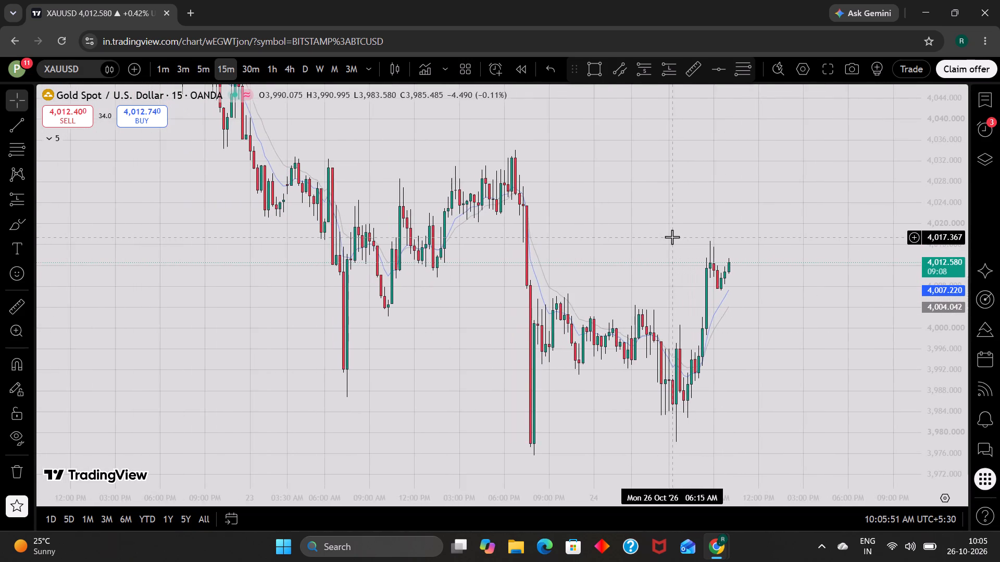
{"action": "scroll", "coordinate": [672, 237], "scroll_direction": "down", "scroll_amount": 2}
{"action": "scroll", "coordinate": [696, 244], "scroll_direction": "up", "scroll_amount": 1}
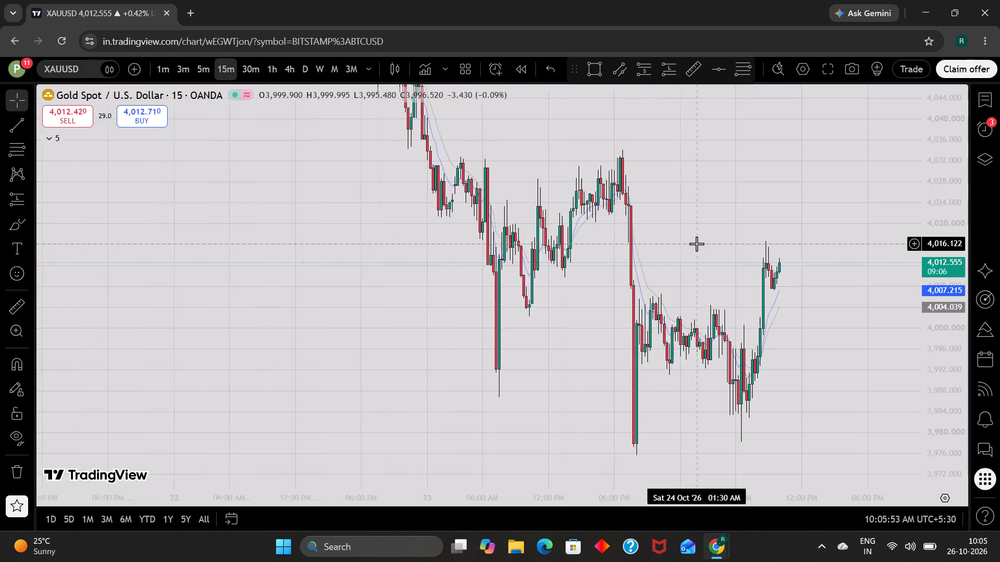
{"action": "scroll", "coordinate": [696, 244], "scroll_direction": "up", "scroll_amount": 1}
{"action": "left_click", "coordinate": [656, 219]}
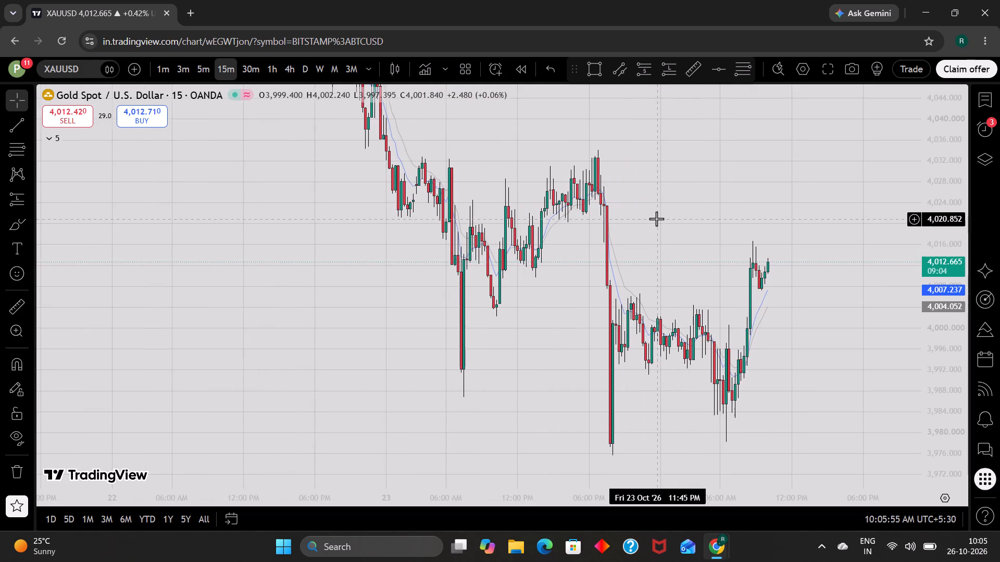
{"action": "scroll", "coordinate": [656, 220], "scroll_direction": "up", "scroll_amount": 1}
{"action": "left_click_drag", "start_coordinate": [656, 220], "coordinate": [665, 263]}
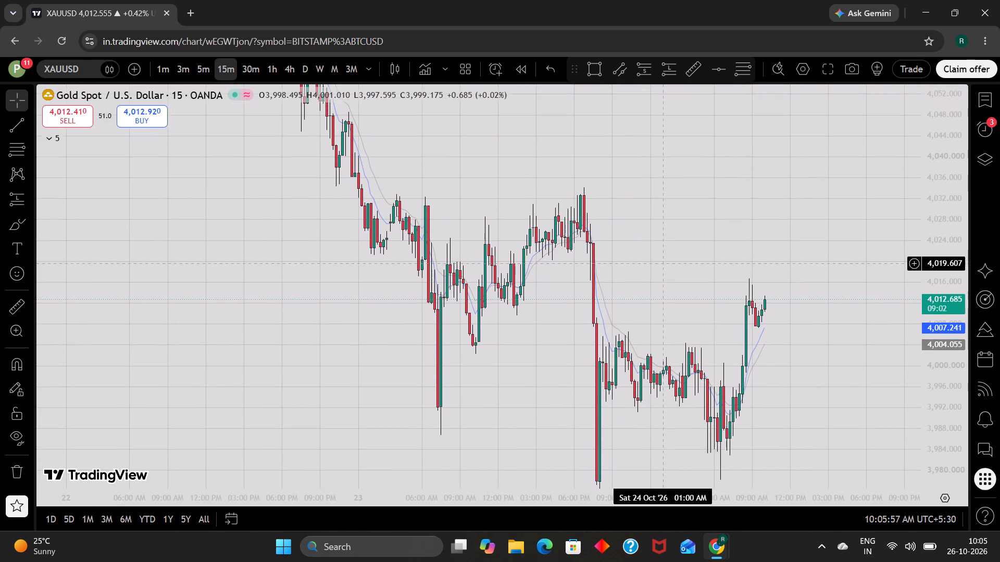
{"action": "left_click_drag", "start_coordinate": [665, 263], "coordinate": [665, 264]}
{"action": "scroll", "coordinate": [665, 264], "scroll_direction": "up", "scroll_amount": 1}
{"action": "left_click_drag", "start_coordinate": [618, 287], "coordinate": [611, 270]}
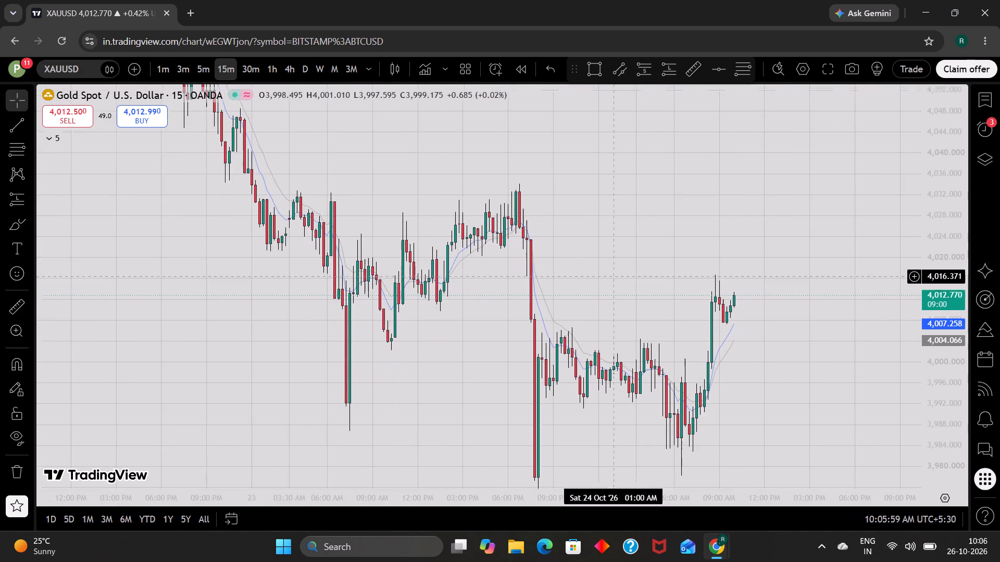
{"action": "left_click_drag", "start_coordinate": [611, 270], "coordinate": [605, 251]}
Switch XAUUSD to the 5-minute timeframe and examine the morning rally, its peak and the pullback towards the EMAs.
{"action": "left_click", "coordinate": [195, 59]}
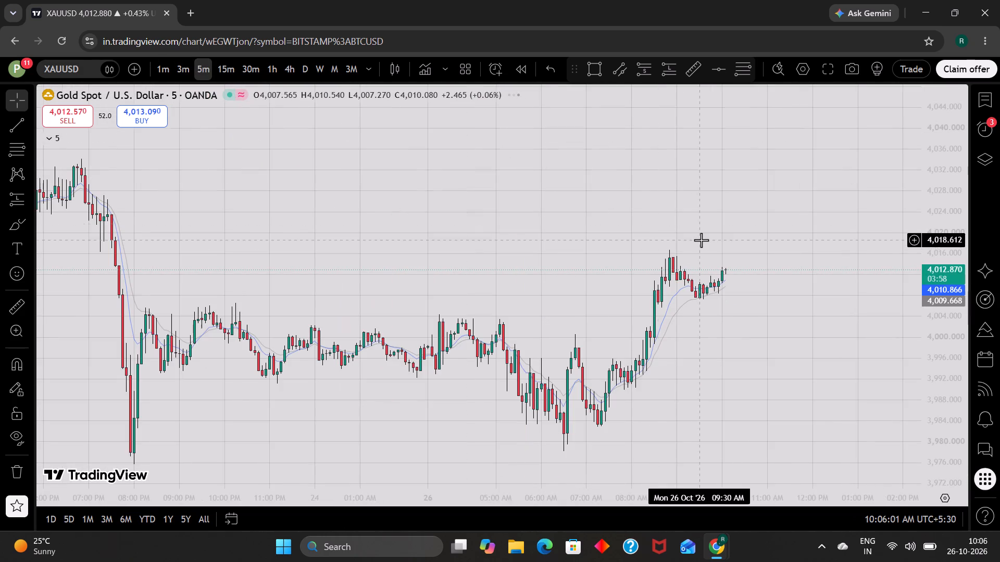
{"action": "scroll", "coordinate": [948, 313], "scroll_direction": "up", "scroll_amount": 12}
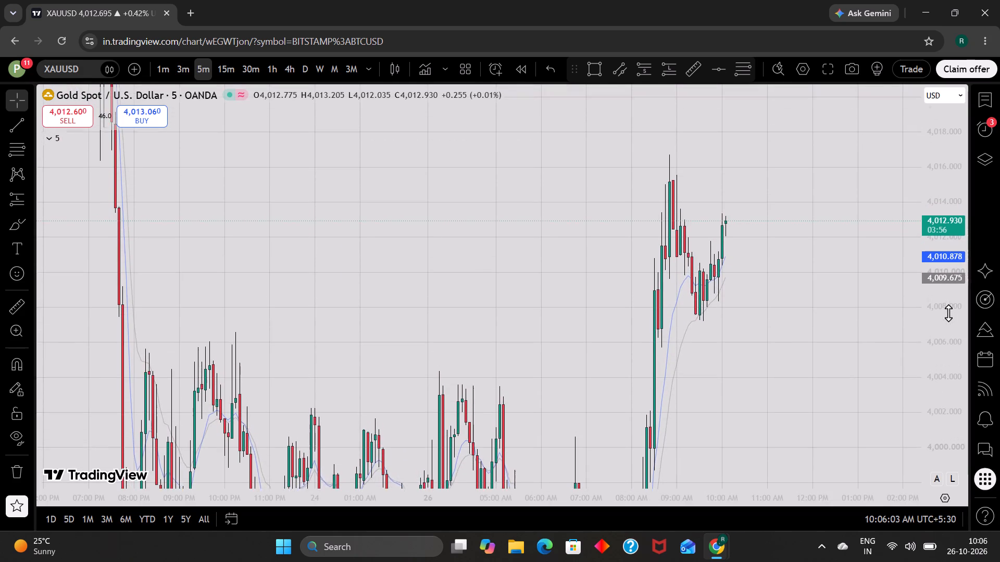
{"action": "scroll", "coordinate": [799, 342], "scroll_direction": "up", "scroll_amount": 1}
{"action": "scroll", "coordinate": [930, 381], "scroll_direction": "down", "scroll_amount": 5}
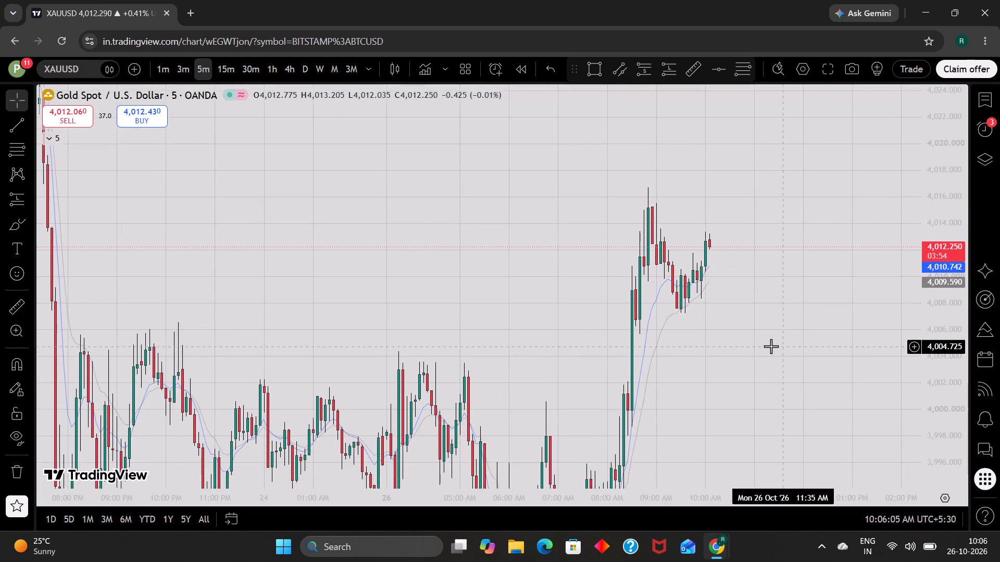
{"action": "scroll", "coordinate": [771, 346], "scroll_direction": "up", "scroll_amount": 2}
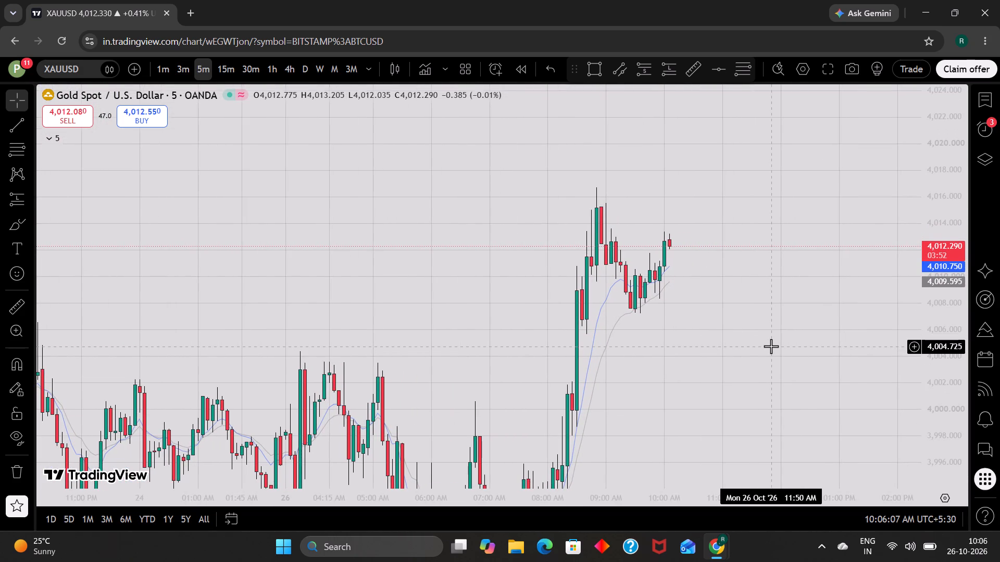
{"action": "scroll", "coordinate": [771, 346], "scroll_direction": "up", "scroll_amount": 1}
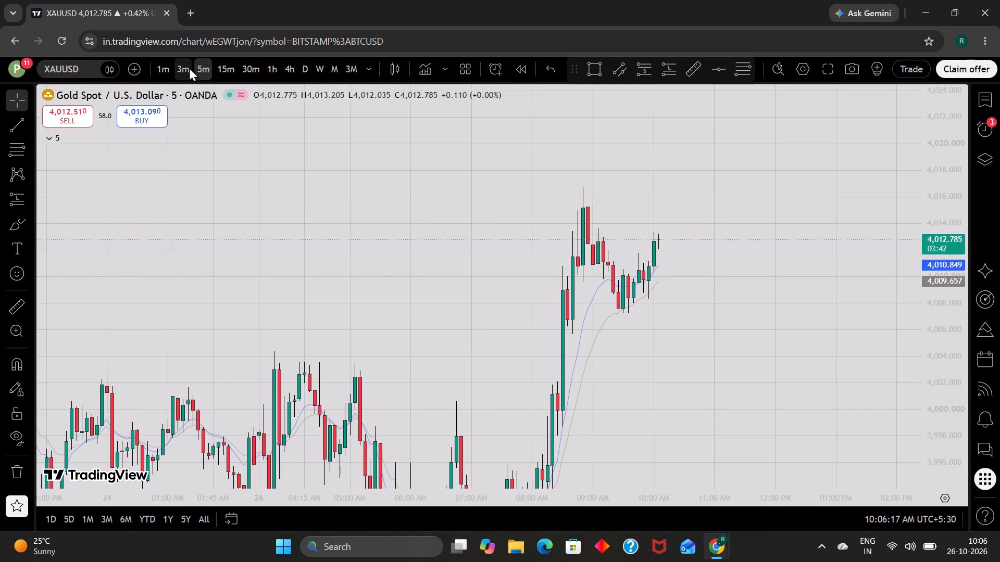
Switch XAUUSD to the 1-minute timeframe and examine the pullback from the morning high and the latest rise.
{"action": "left_click", "coordinate": [168, 68]}
{"action": "scroll", "coordinate": [955, 342], "scroll_direction": "up", "scroll_amount": 4}
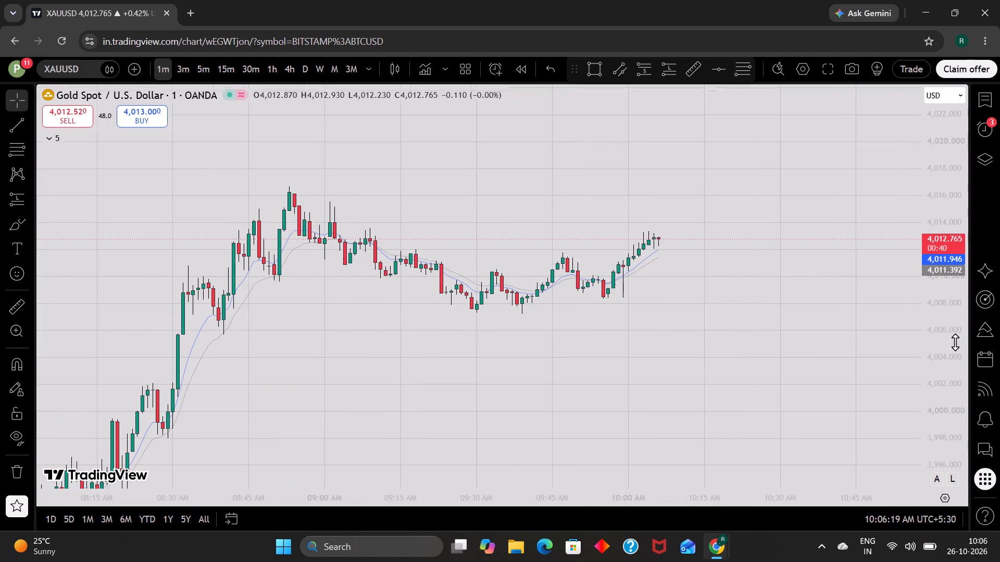
{"action": "scroll", "coordinate": [955, 342], "scroll_direction": "up", "scroll_amount": 3}
{"action": "scroll", "coordinate": [829, 326], "scroll_direction": "down", "scroll_amount": 3}
{"action": "scroll", "coordinate": [829, 326], "scroll_direction": "up", "scroll_amount": 1}
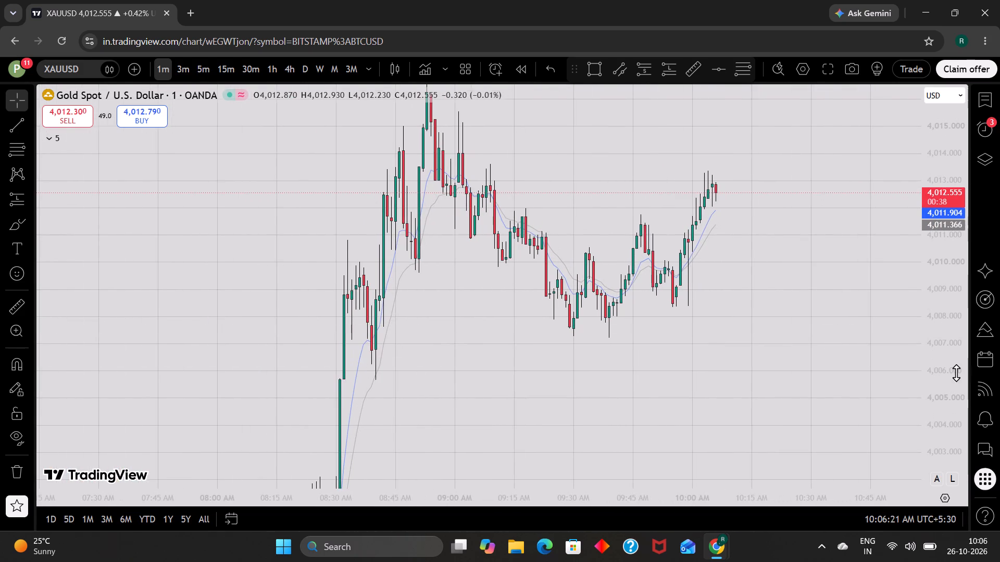
{"action": "scroll", "coordinate": [950, 373], "scroll_direction": "down", "scroll_amount": 6}
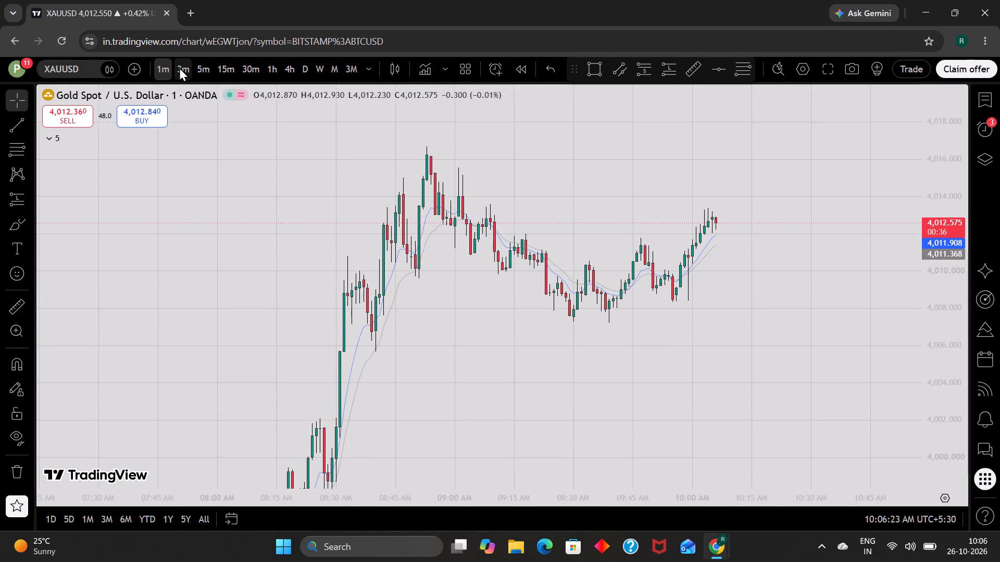
Compare the latest XAUUSD price swings on the 3-minute and 1-minute timeframes.
{"action": "left_click", "coordinate": [179, 67]}
{"action": "scroll", "coordinate": [532, 312], "scroll_direction": "up", "scroll_amount": 2}
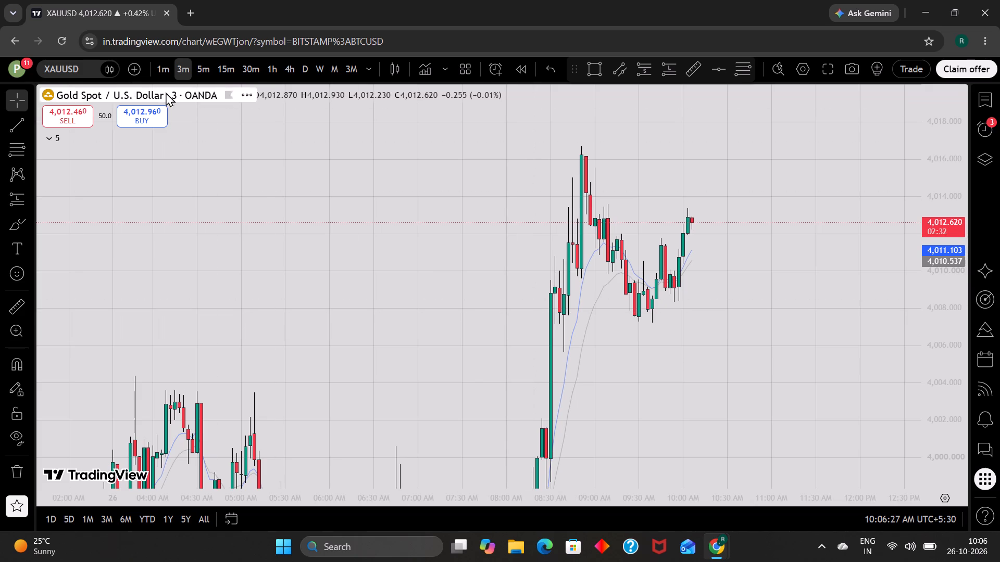
{"action": "left_click", "coordinate": [175, 69]}
{"action": "left_click", "coordinate": [170, 68]}
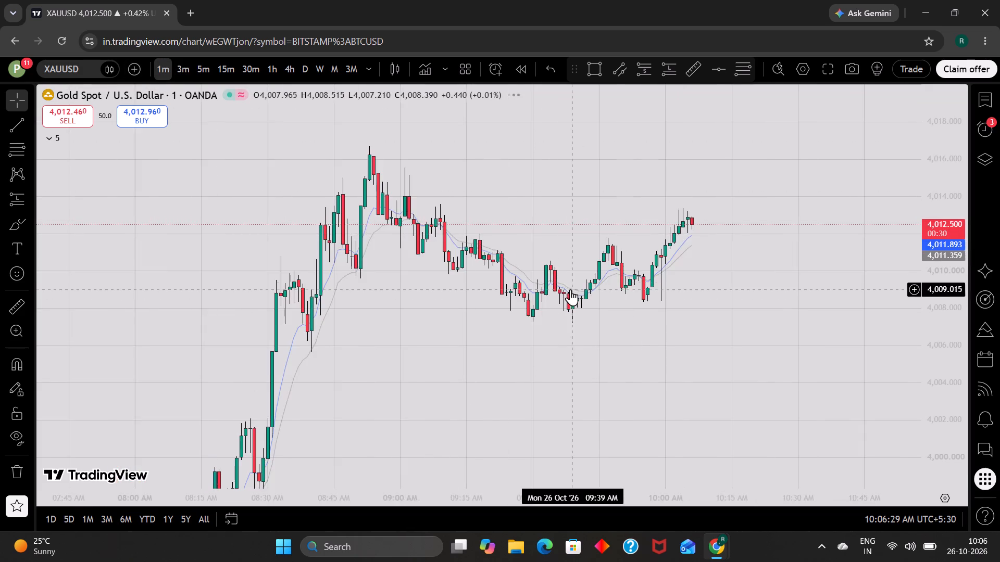
{"action": "scroll", "coordinate": [570, 289], "scroll_direction": "down", "scroll_amount": 1}
{"action": "scroll", "coordinate": [533, 326], "scroll_direction": "up", "scroll_amount": 1}
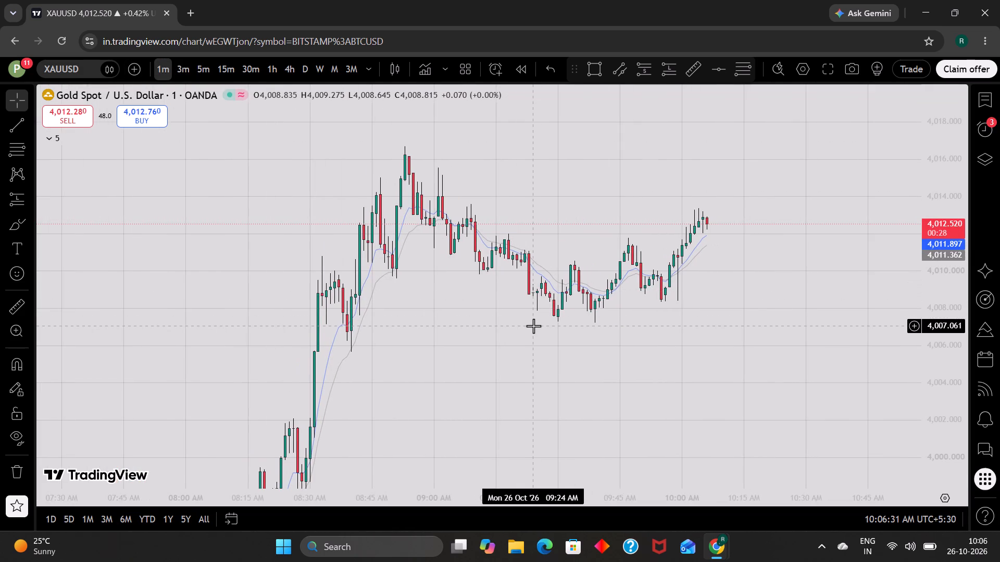
Return XAUUSD to the 5-minute timeframe and review the morning rally and the current candles.
{"action": "left_click", "coordinate": [210, 62]}
{"action": "scroll", "coordinate": [959, 384], "scroll_direction": "down", "scroll_amount": 8}
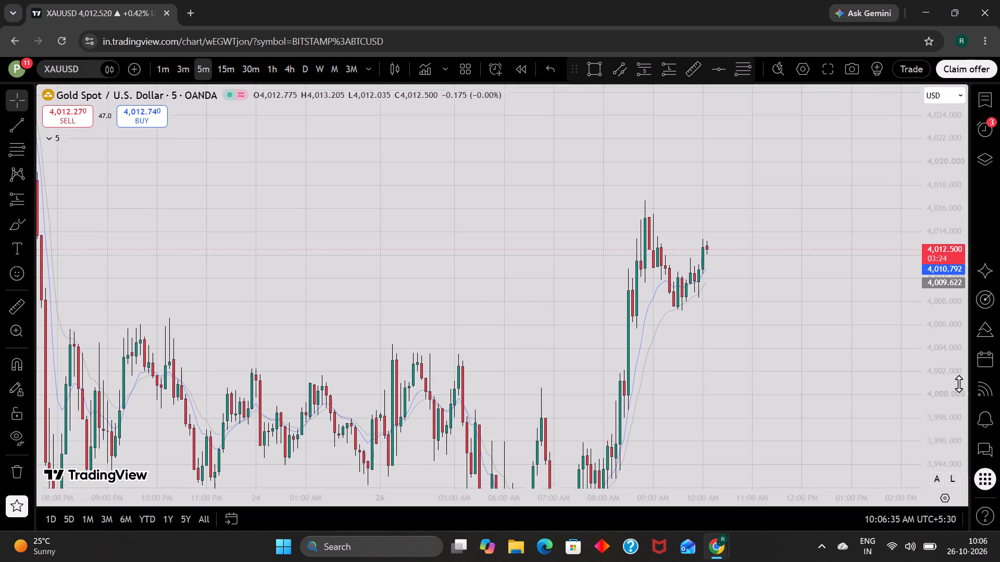
{"action": "scroll", "coordinate": [755, 372], "scroll_direction": "up", "scroll_amount": 1}
{"action": "scroll", "coordinate": [493, 266], "scroll_direction": "up", "scroll_amount": 1}
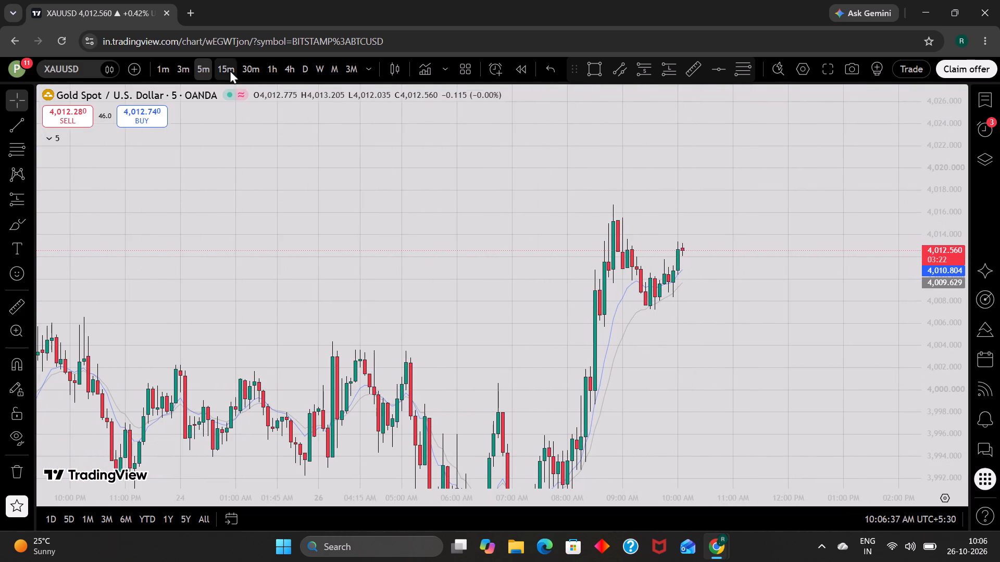
Compare XAUUSD's morning rally and pullback on the 15-minute and 5-minute timeframes.
{"action": "left_click", "coordinate": [229, 69]}
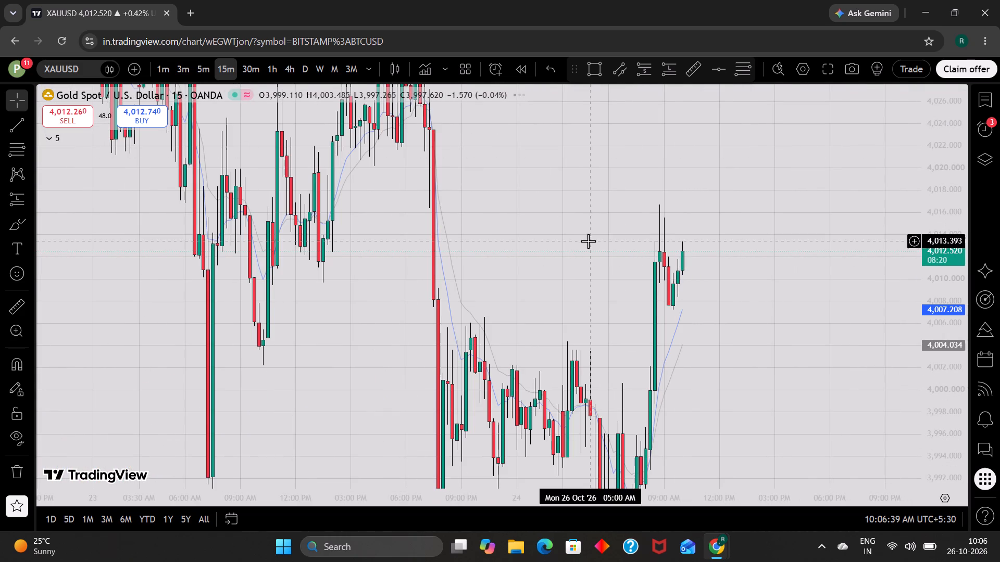
{"action": "scroll", "coordinate": [932, 364], "scroll_direction": "down", "scroll_amount": 4}
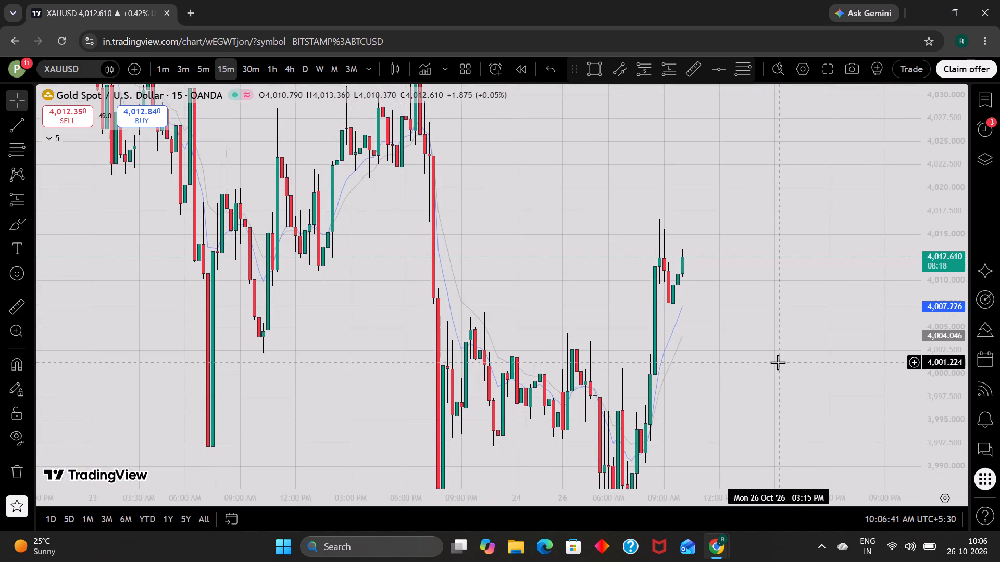
{"action": "scroll", "coordinate": [778, 362], "scroll_direction": "up", "scroll_amount": 1}
{"action": "left_click", "coordinate": [204, 71]}
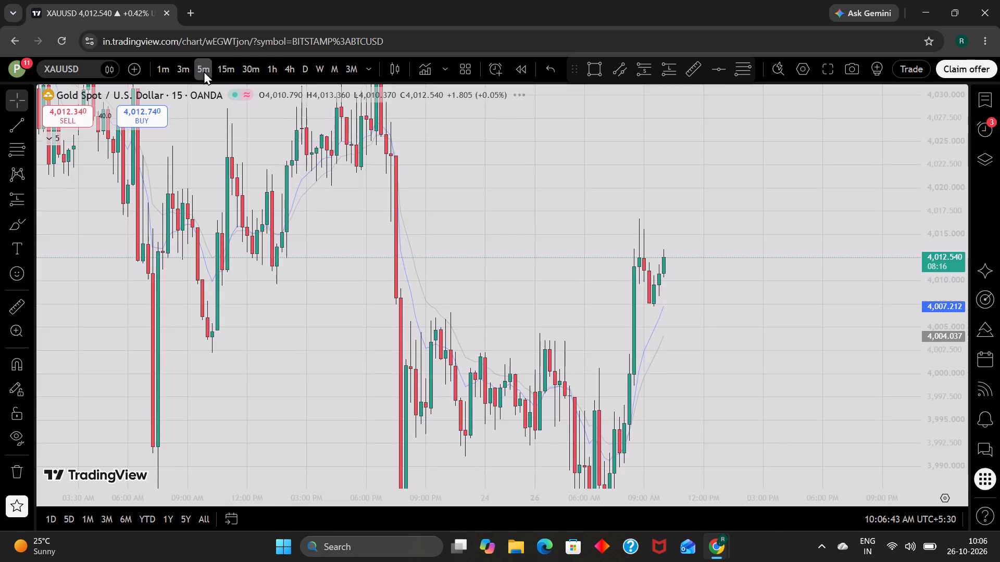
{"action": "scroll", "coordinate": [947, 312], "scroll_direction": "up", "scroll_amount": 5}
{"action": "scroll", "coordinate": [796, 343], "scroll_direction": "up", "scroll_amount": 1}
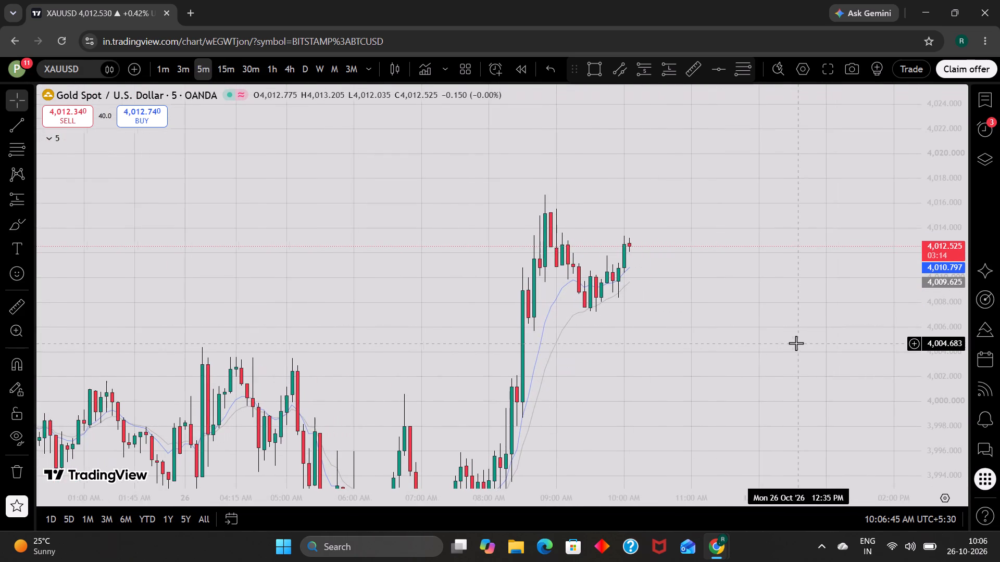
{"action": "scroll", "coordinate": [796, 343], "scroll_direction": "up", "scroll_amount": 1}
{"action": "left_click_drag", "start_coordinate": [796, 343], "coordinate": [796, 356]}
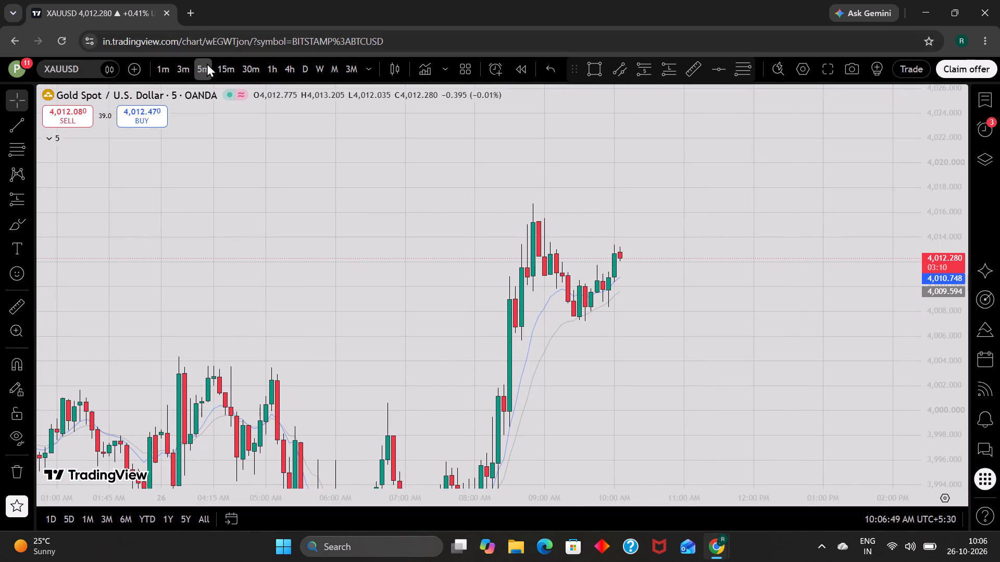
Step XAUUSD up through the 15-minute and 30-minute timeframes to 1-hour and examine the wider decline and rebound.
{"action": "left_click", "coordinate": [224, 61]}
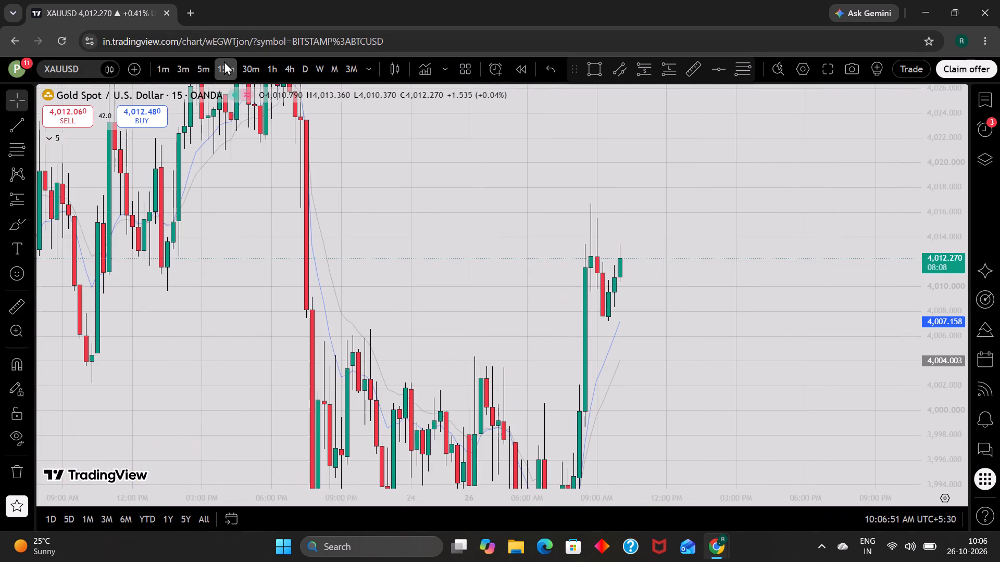
{"action": "left_click", "coordinate": [249, 63]}
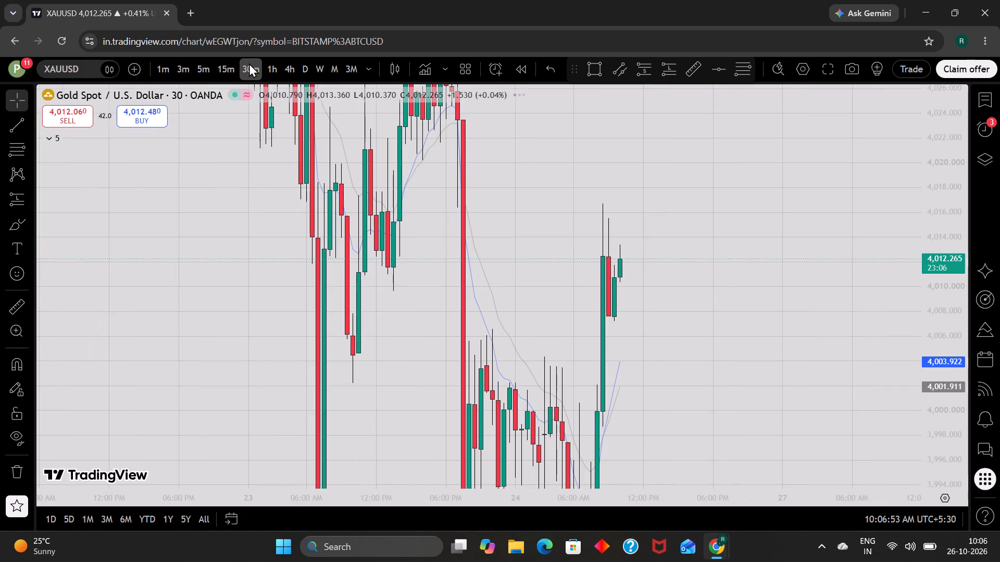
{"action": "left_click", "coordinate": [266, 68]}
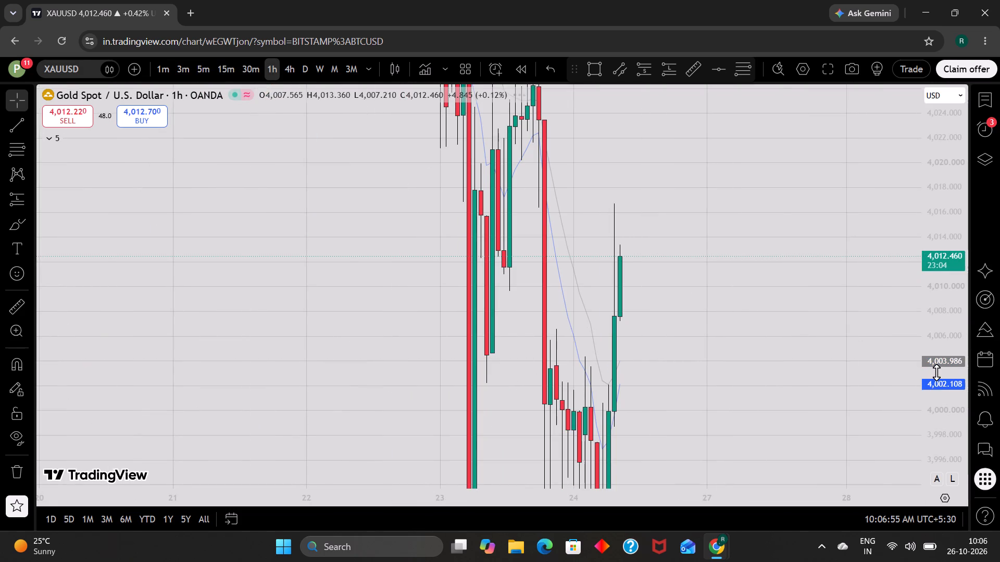
{"action": "scroll", "coordinate": [934, 372], "scroll_direction": "down", "scroll_amount": 14}
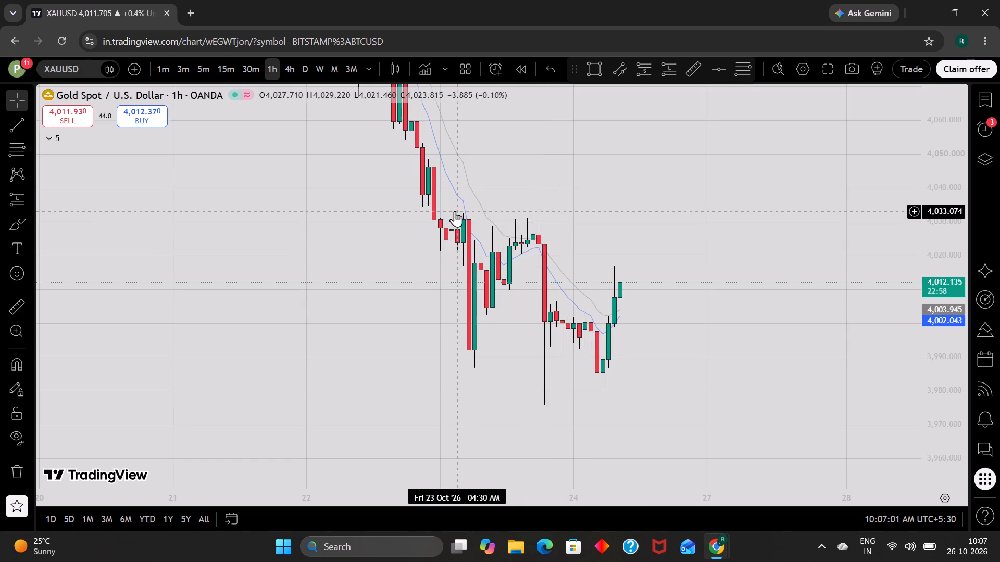
Step XAUUSD back down through 30-minute and 15-minute to the 5-minute timeframe and examine the pullback after the morning high.
{"action": "left_click", "coordinate": [251, 69]}
{"action": "left_click", "coordinate": [230, 69]}
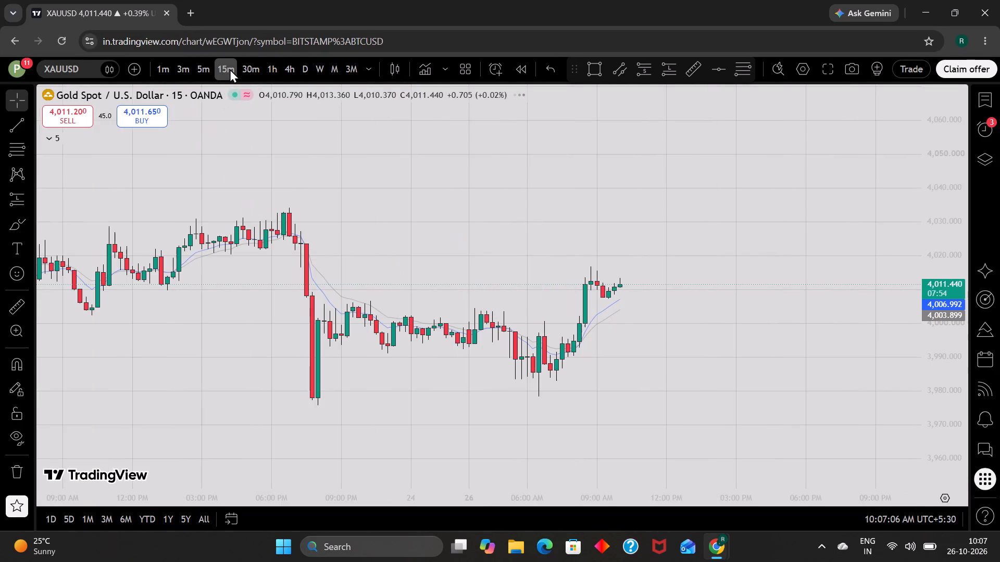
{"action": "scroll", "coordinate": [968, 320], "scroll_direction": "up", "scroll_amount": 7}
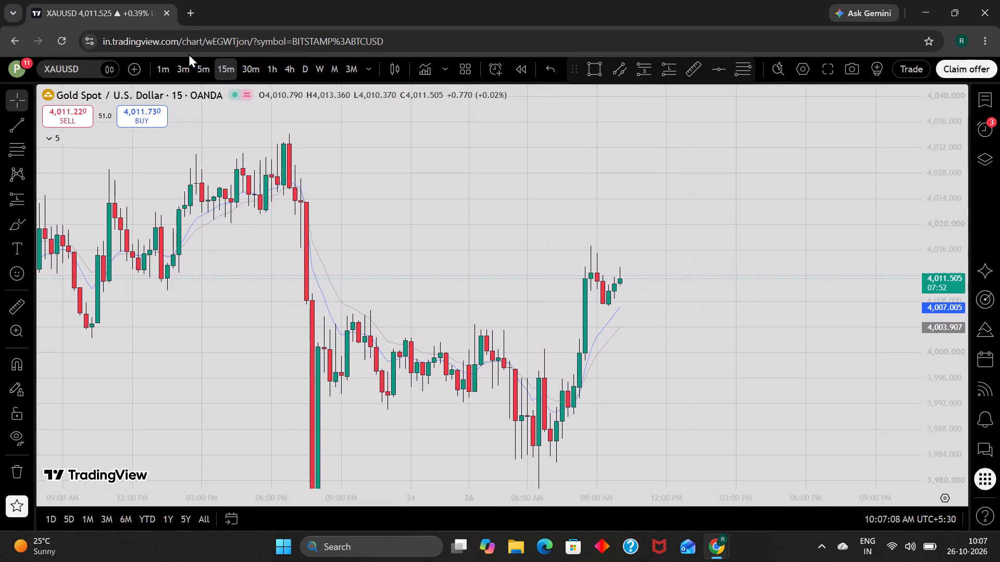
{"action": "left_click", "coordinate": [203, 69]}
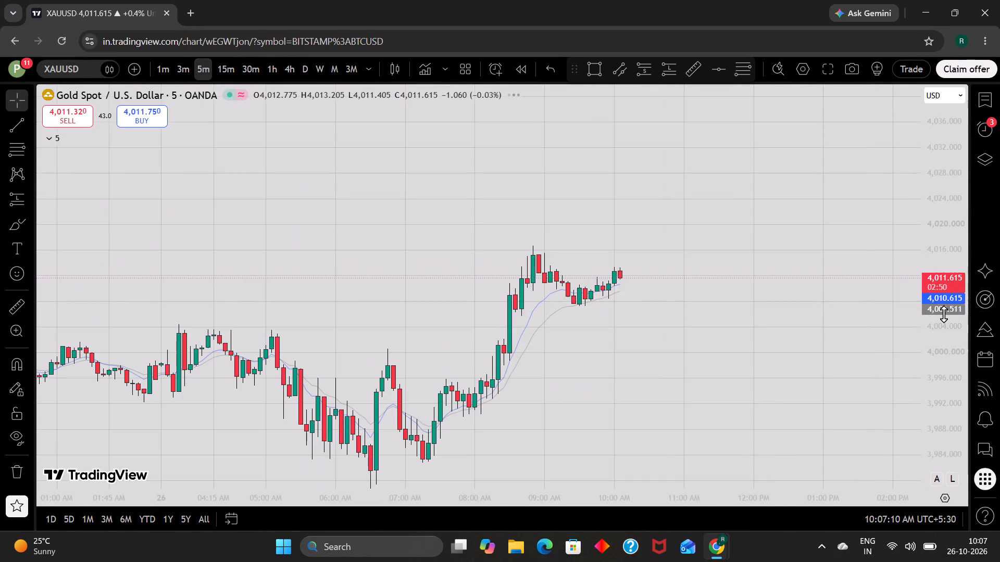
{"action": "scroll", "coordinate": [944, 313], "scroll_direction": "up", "scroll_amount": 9}
{"action": "left_click_drag", "start_coordinate": [783, 310], "coordinate": [771, 273]}
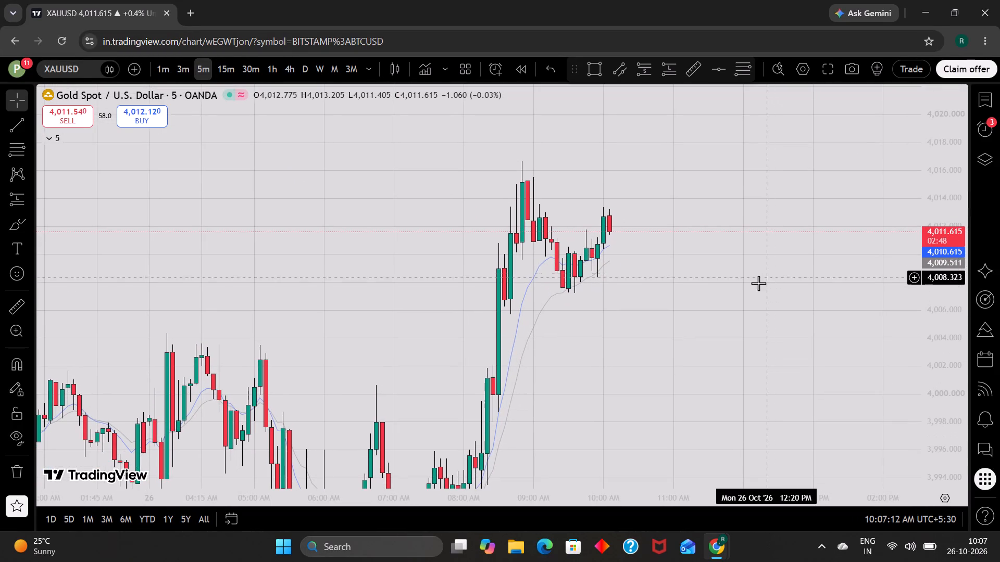
{"action": "left_click_drag", "start_coordinate": [757, 284], "coordinate": [729, 305]}
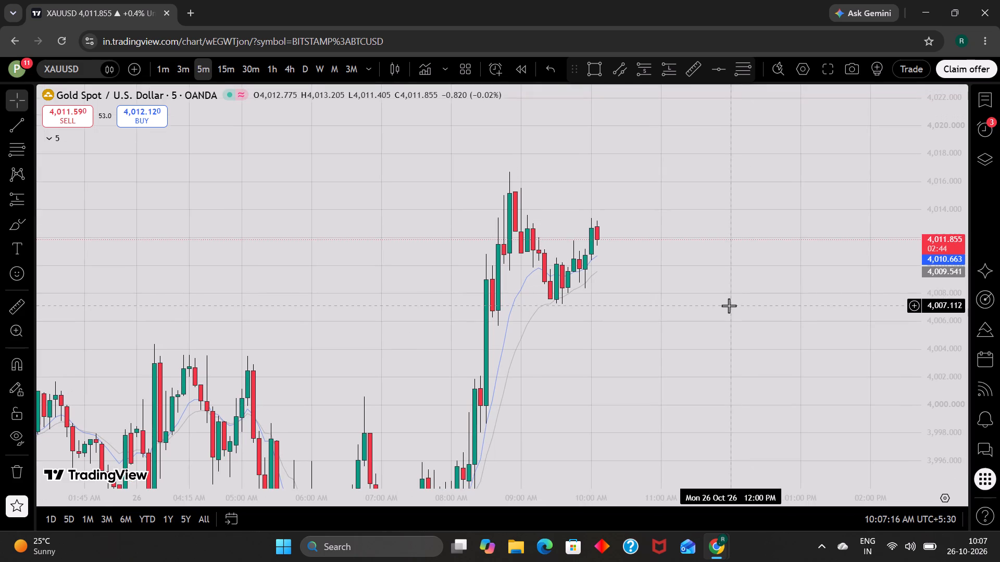
On the XAUUSD 3-minute chart, draw a rising trend line under the pullback lows, from the 08:39 AM low near 4,005.6 to about 4,009.8.
{"action": "left_click", "coordinate": [187, 67]}
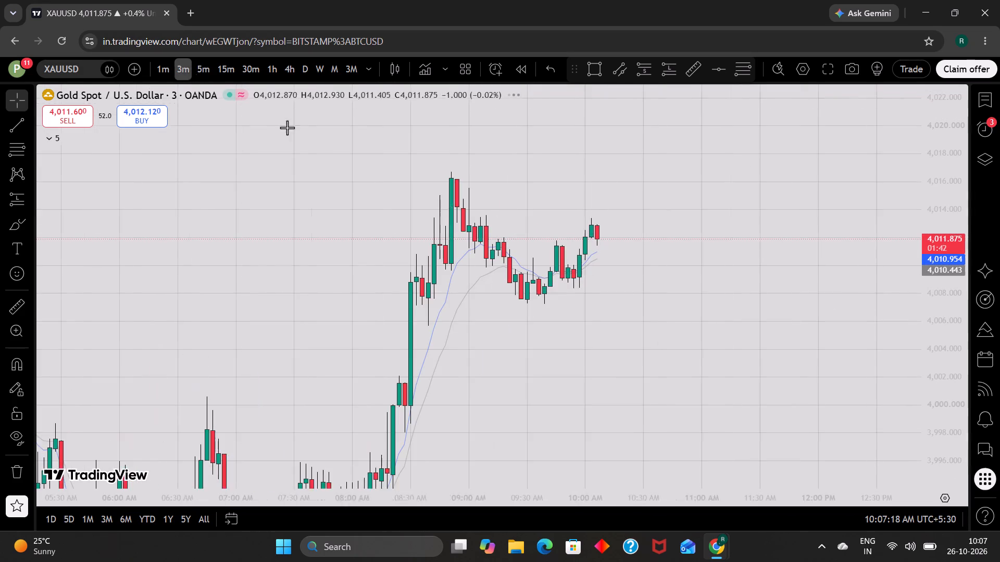
{"action": "scroll", "coordinate": [677, 288], "scroll_direction": "down", "scroll_amount": 2}
{"action": "scroll", "coordinate": [677, 288], "scroll_direction": "up", "scroll_amount": 1}
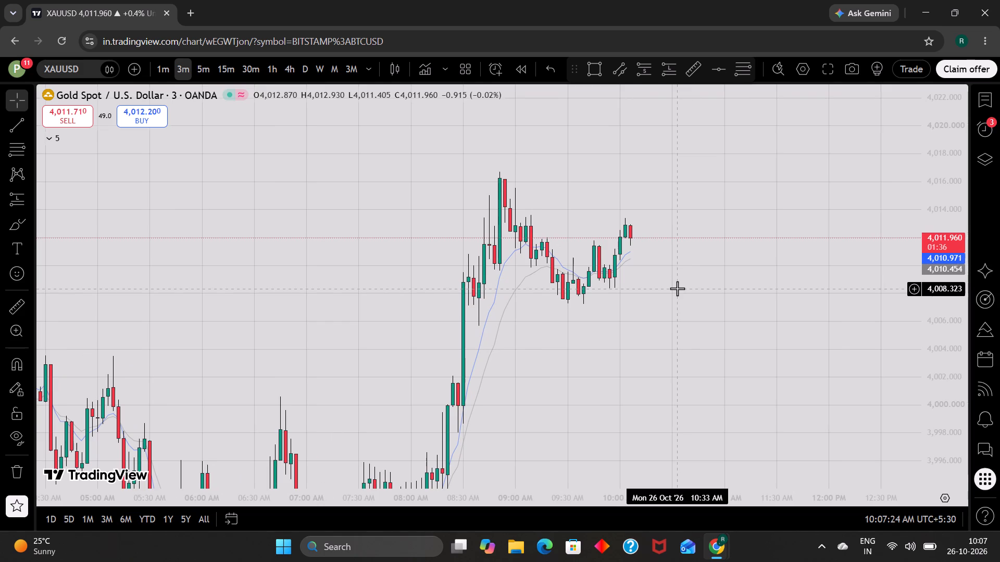
{"action": "left_click", "coordinate": [615, 62]}
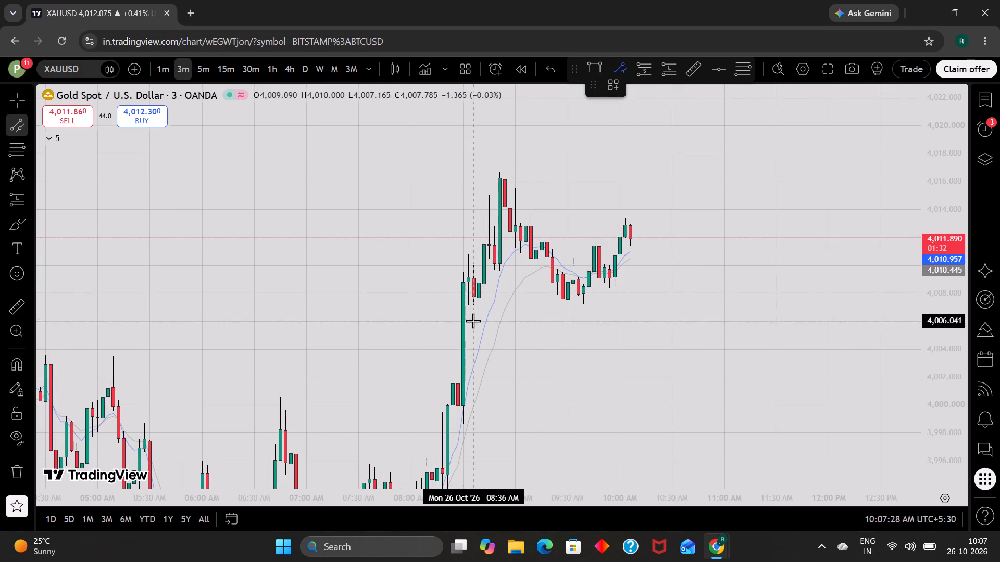
{"action": "left_click_drag", "start_coordinate": [477, 326], "coordinate": [682, 269]}
{"action": "left_click", "coordinate": [682, 269]}
Shorten the rising trend line so it ends below the latest 3-minute candle, at about 4,008.8.
{"action": "left_click_drag", "start_coordinate": [682, 269], "coordinate": [635, 275]}
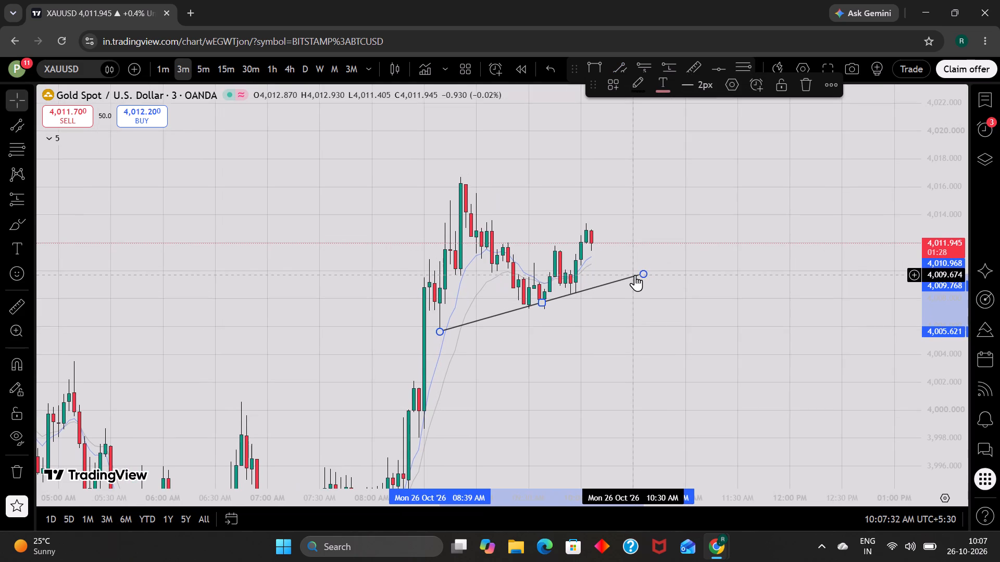
{"action": "left_click_drag", "start_coordinate": [646, 274], "coordinate": [596, 285]}
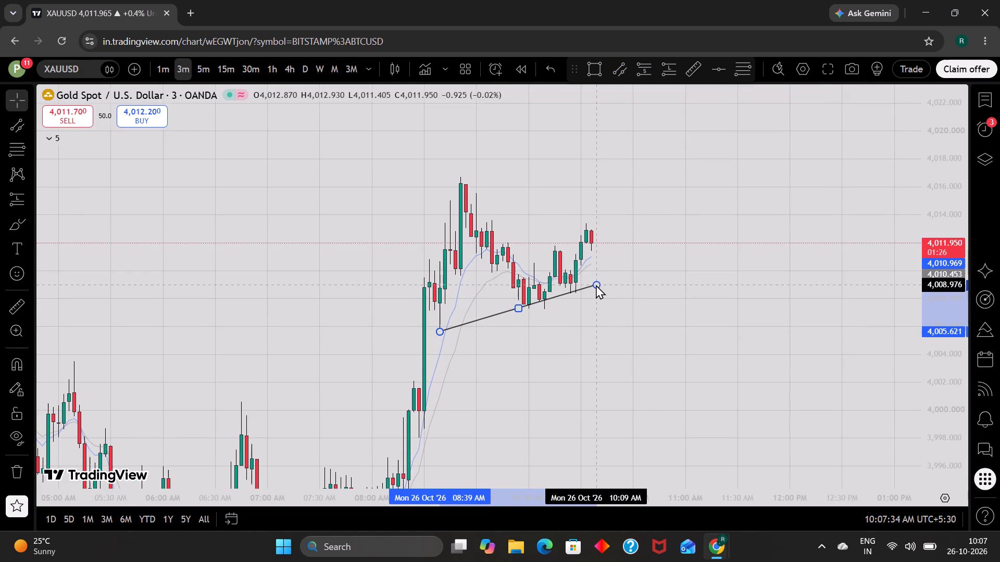
{"action": "left_click_drag", "start_coordinate": [596, 285], "coordinate": [592, 287]}
{"action": "left_click", "coordinate": [592, 287]}
{"action": "left_click", "coordinate": [634, 334]}
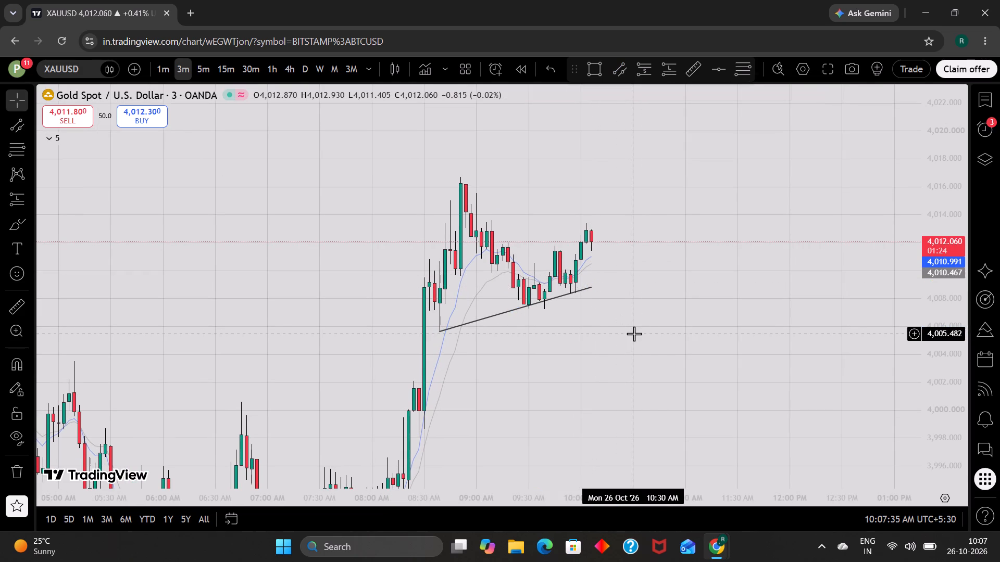
Switch to BTCUSD and check its morning rise on the 3-minute and 5-minute timeframes.
{"action": "scroll", "coordinate": [634, 334], "scroll_direction": "up", "scroll_amount": 1}
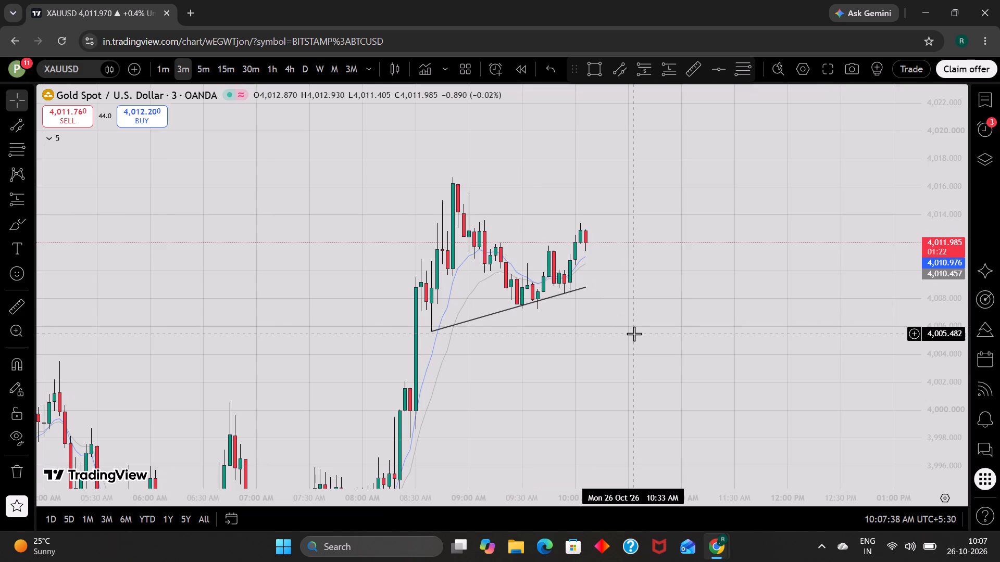
{"action": "key", "text": "Down"}
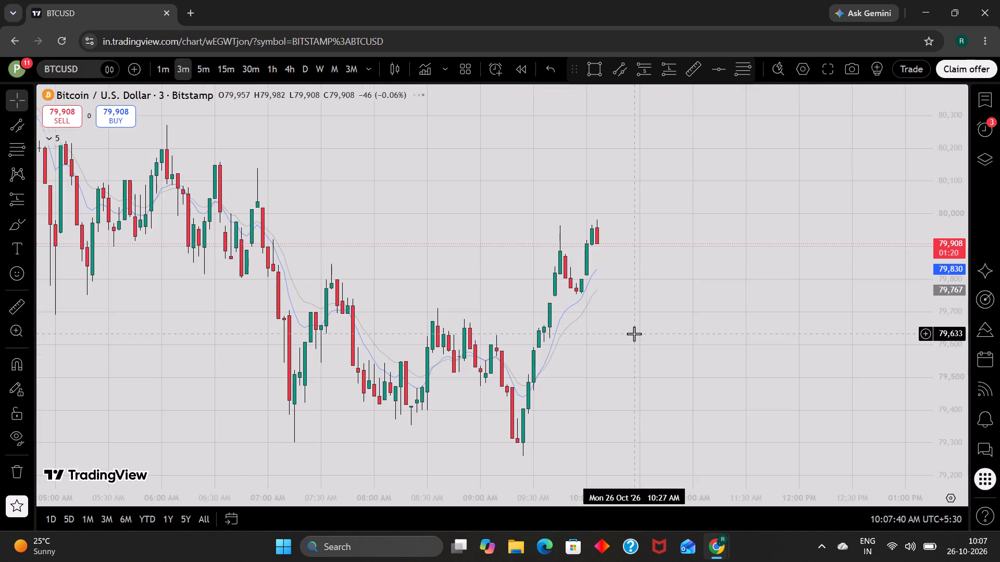
{"action": "left_click", "coordinate": [200, 66]}
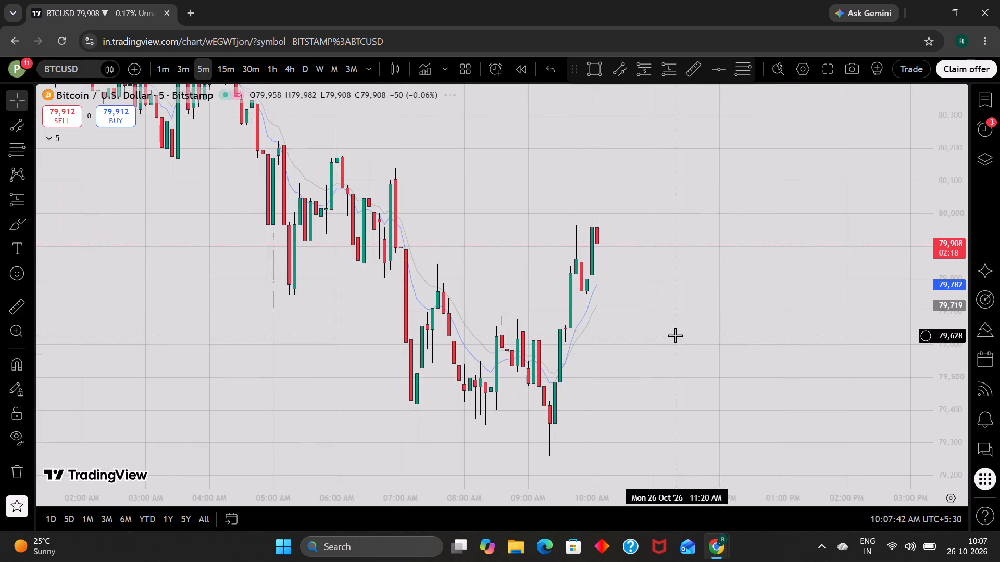
{"action": "scroll", "coordinate": [944, 373], "scroll_direction": "down", "scroll_amount": 3}
Return to XAUUSD on the 5-minute timeframe and review the price against the rising trend line.
{"action": "key", "text": "Up"}
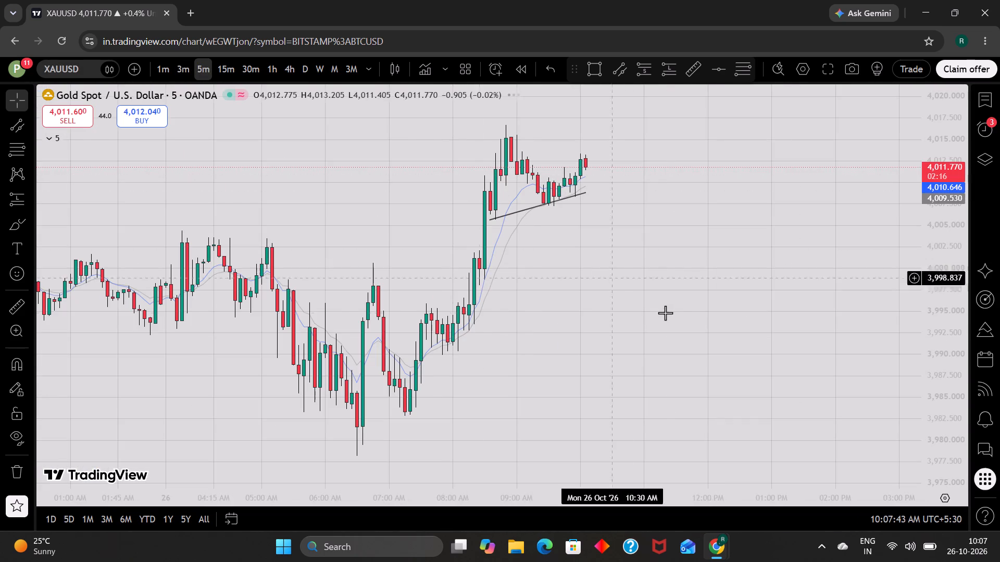
{"action": "left_click_drag", "start_coordinate": [666, 313], "coordinate": [707, 380]}
{"action": "scroll", "coordinate": [953, 344], "scroll_direction": "up", "scroll_amount": 2}
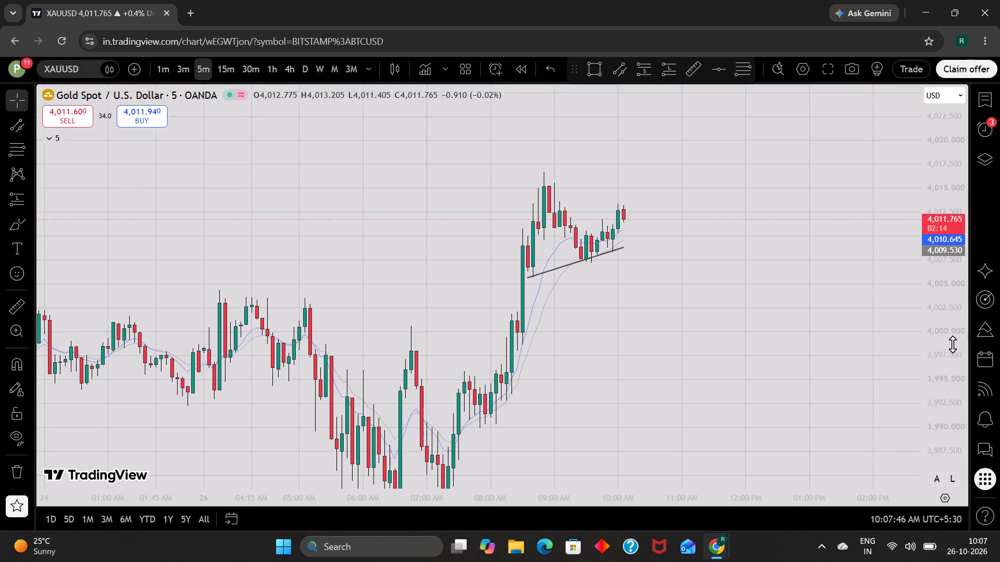
{"action": "scroll", "coordinate": [715, 334], "scroll_direction": "down", "scroll_amount": 1}
Examine XAUUSD's October decline and current rebound on the 1-hour, 4-hour and daily timeframes.
{"action": "left_click", "coordinate": [270, 64]}
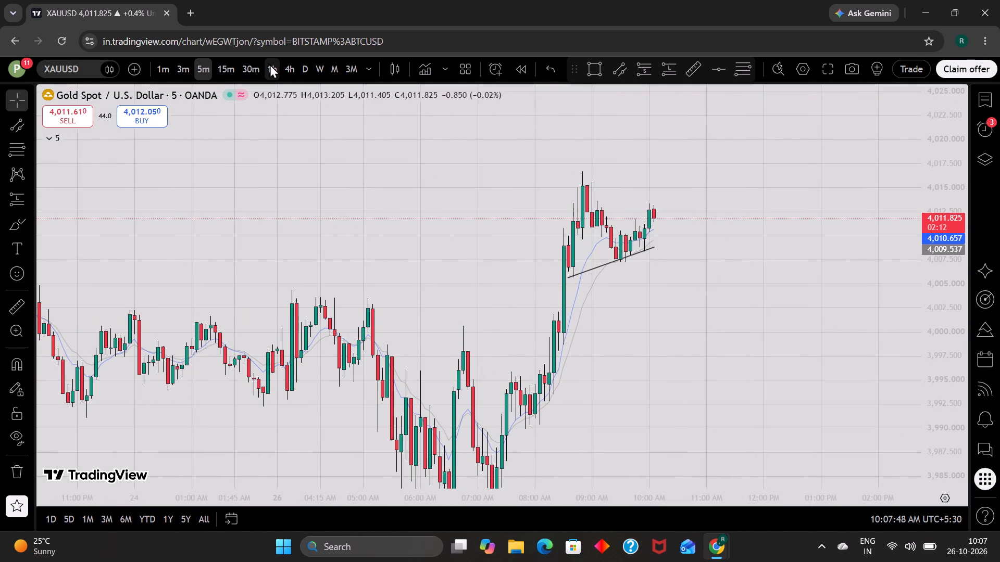
{"action": "scroll", "coordinate": [956, 342], "scroll_direction": "down", "scroll_amount": 12}
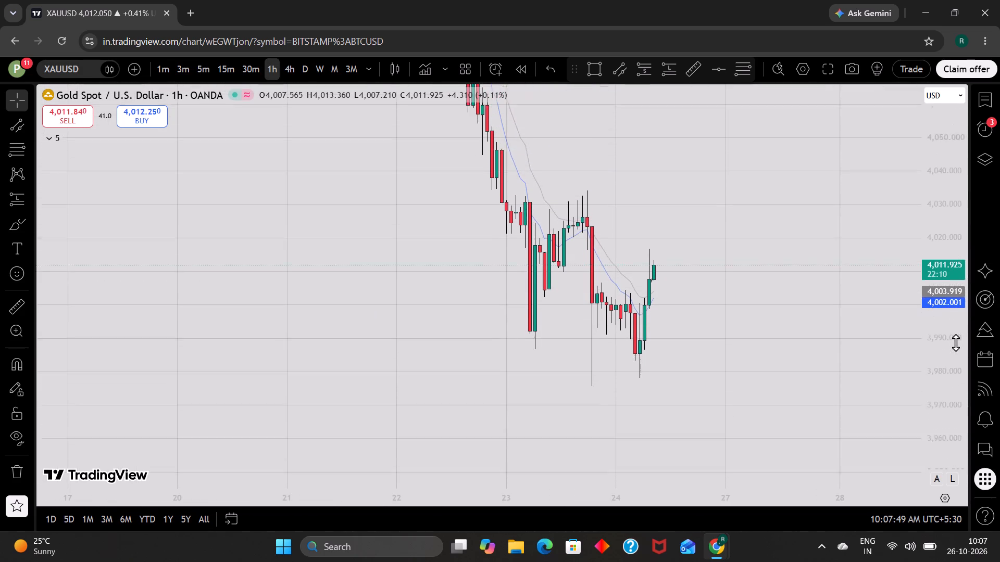
{"action": "scroll", "coordinate": [956, 342], "scroll_direction": "down", "scroll_amount": 1}
{"action": "left_click", "coordinate": [288, 70]}
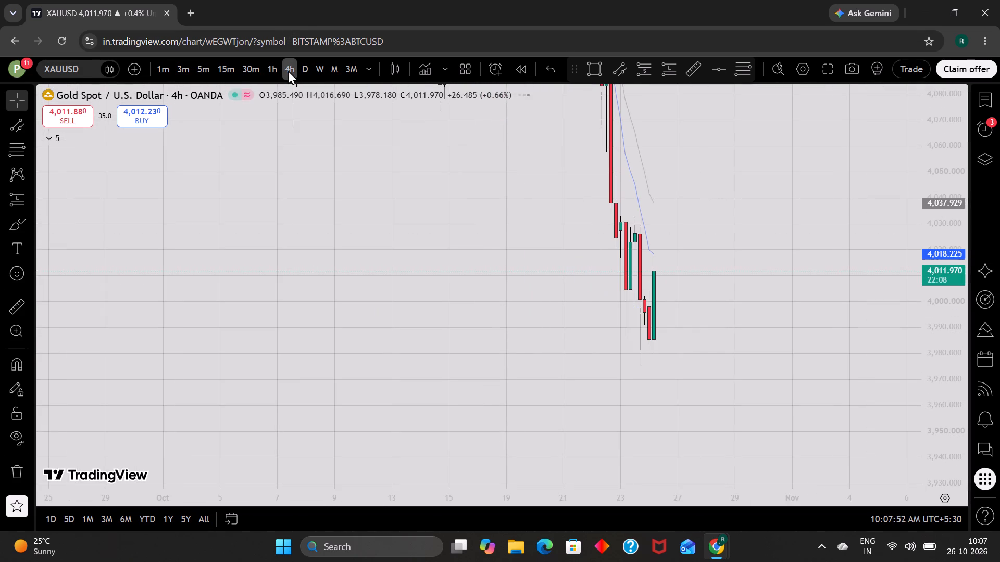
{"action": "scroll", "coordinate": [954, 376], "scroll_direction": "down", "scroll_amount": 8}
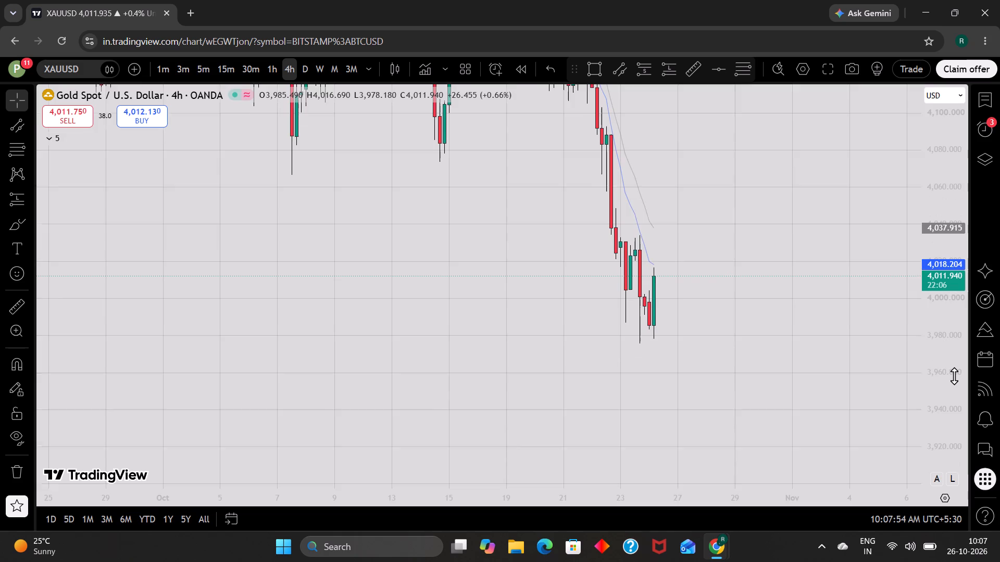
{"action": "scroll", "coordinate": [954, 376], "scroll_direction": "down", "scroll_amount": 2}
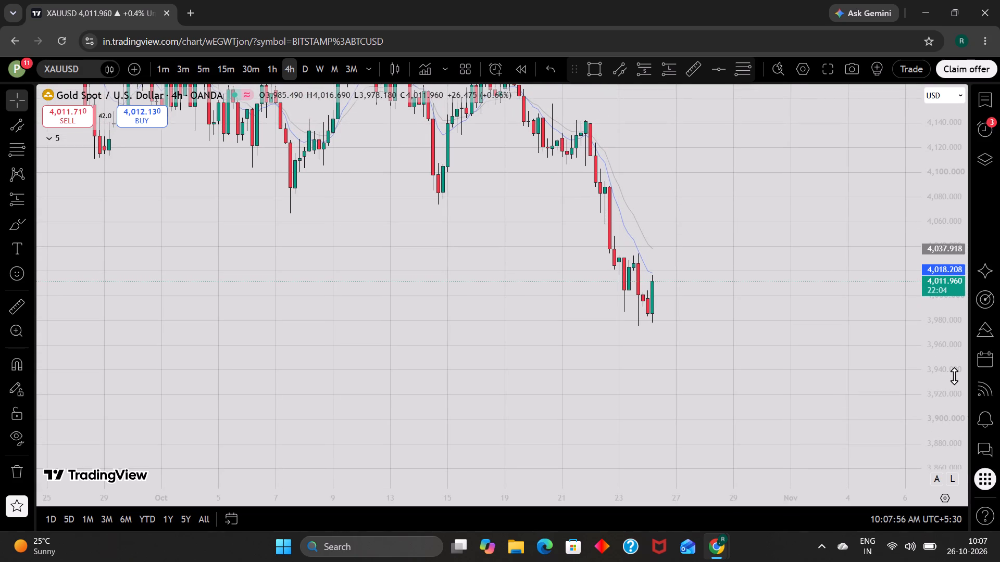
{"action": "scroll", "coordinate": [954, 376], "scroll_direction": "down", "scroll_amount": 2}
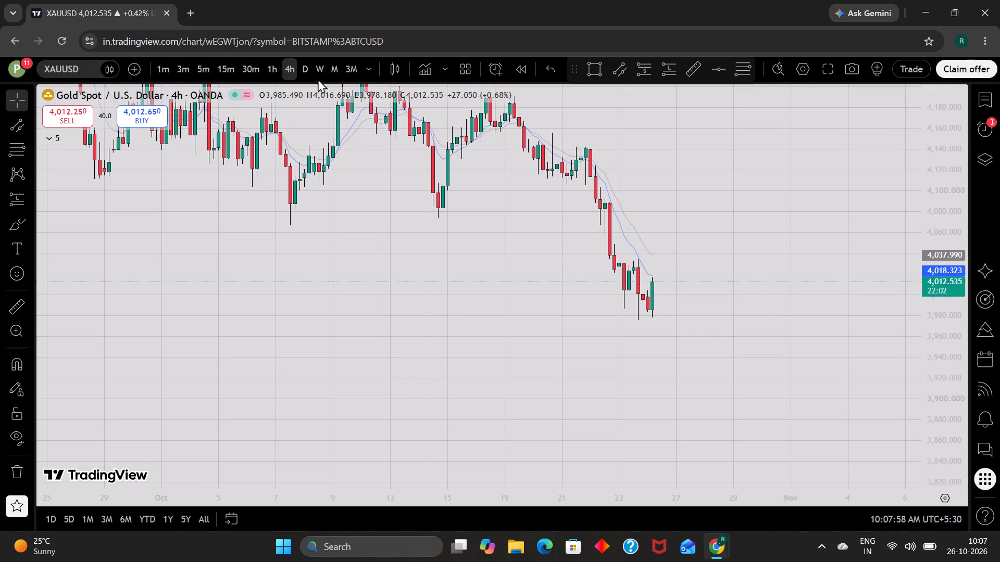
{"action": "left_click", "coordinate": [305, 73]}
{"action": "left_click_drag", "start_coordinate": [501, 238], "coordinate": [494, 330]}
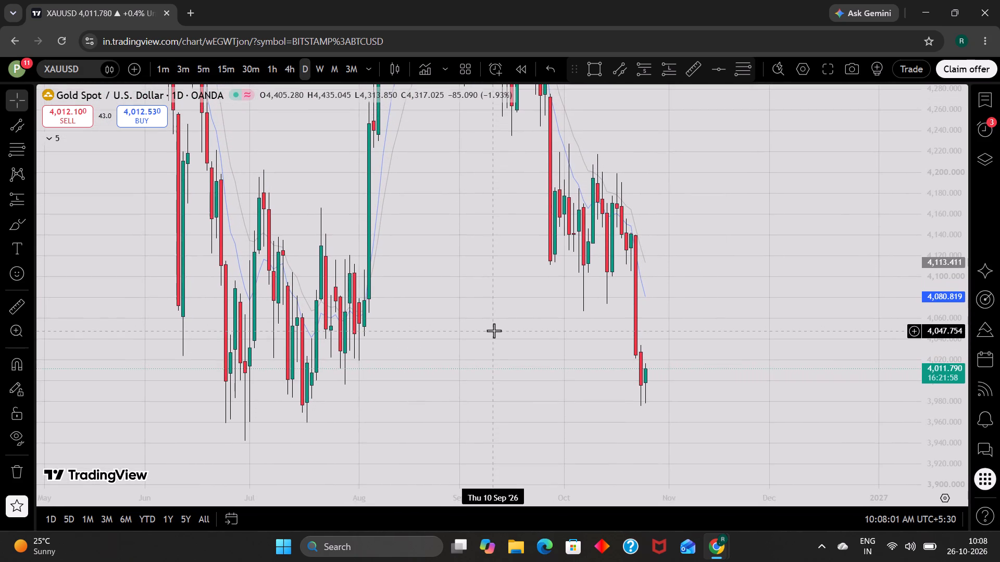
{"action": "left_click_drag", "start_coordinate": [494, 330], "coordinate": [486, 297]}
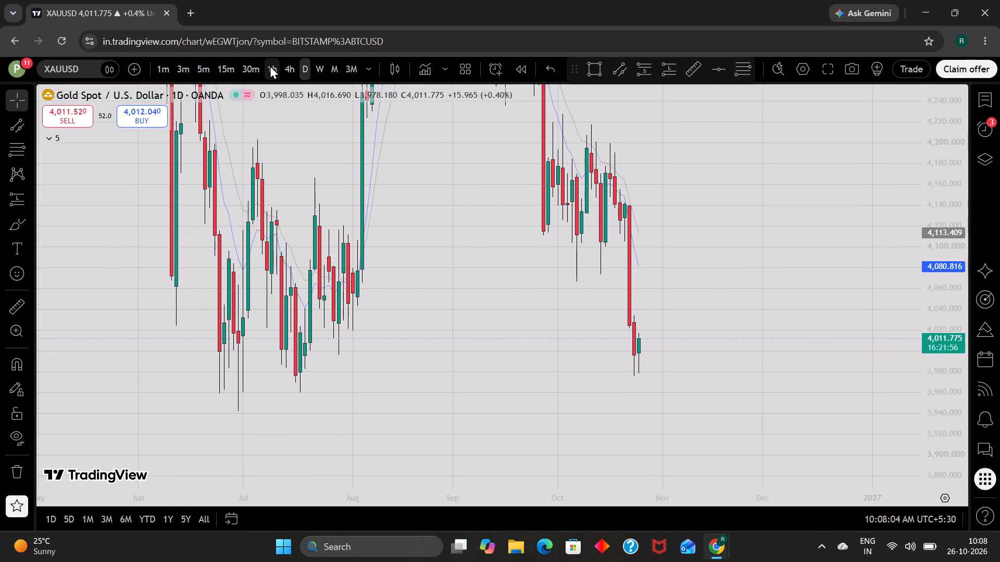
Step XAUUSD back down to the 1-hour and then the 15-minute timeframe to review the rebound and the trend line.
{"action": "left_click", "coordinate": [270, 65]}
{"action": "scroll", "coordinate": [960, 353], "scroll_direction": "up", "scroll_amount": 10}
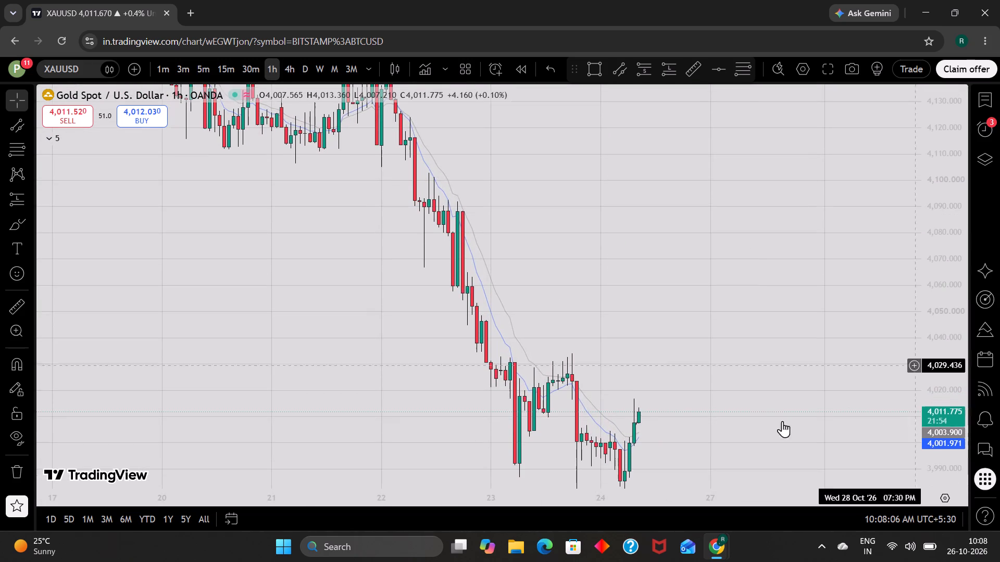
{"action": "left_click_drag", "start_coordinate": [774, 421], "coordinate": [756, 293]}
{"action": "left_click", "coordinate": [236, 65]}
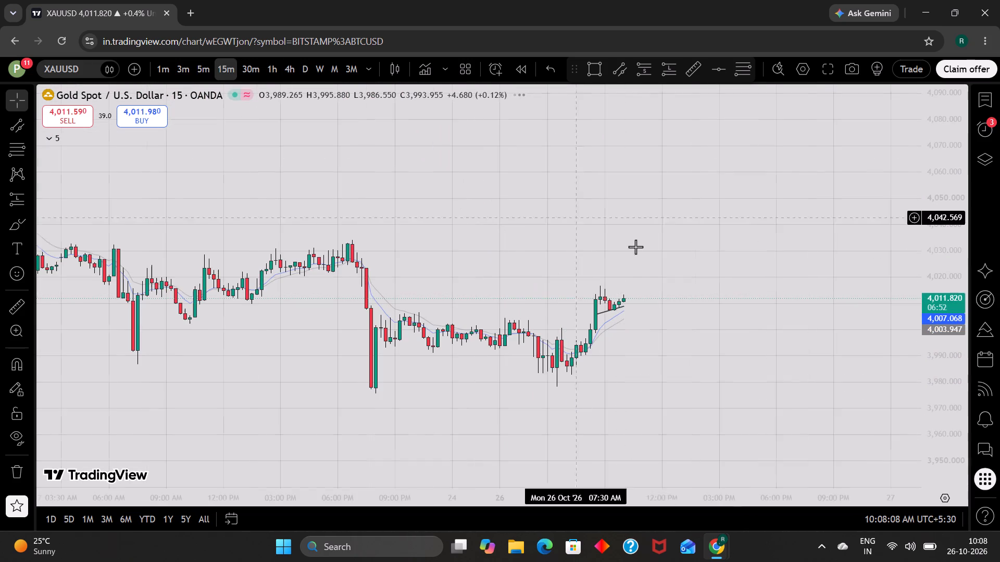
Review XAUUSD's rebound and the rising trend line on the 15-minute, 1-hour and 5-minute timeframes.
{"action": "left_click_drag", "start_coordinate": [627, 255], "coordinate": [648, 162]}
{"action": "scroll", "coordinate": [934, 332], "scroll_direction": "up", "scroll_amount": 11}
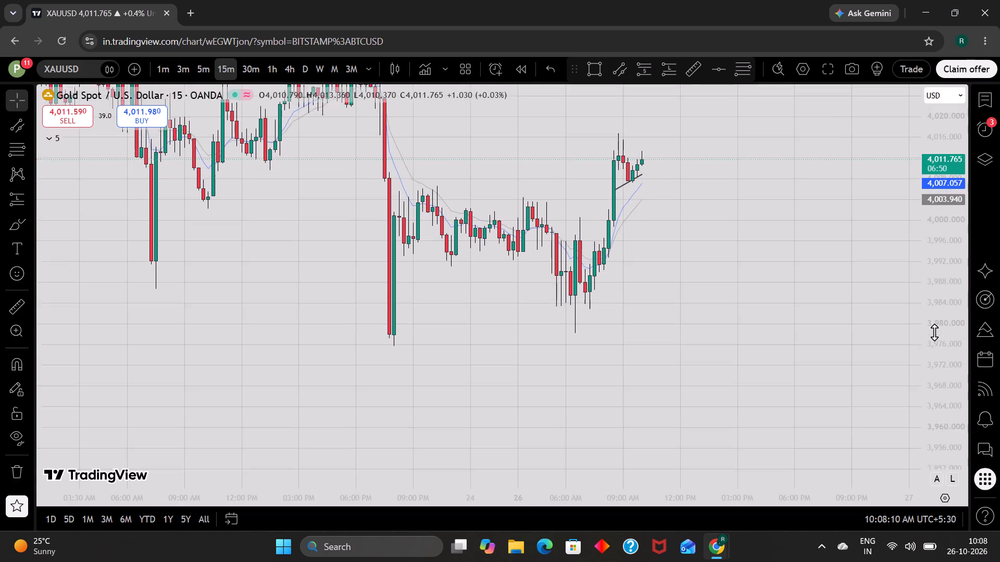
{"action": "left_click_drag", "start_coordinate": [799, 269], "coordinate": [801, 336]}
{"action": "scroll", "coordinate": [801, 336], "scroll_direction": "up", "scroll_amount": 1}
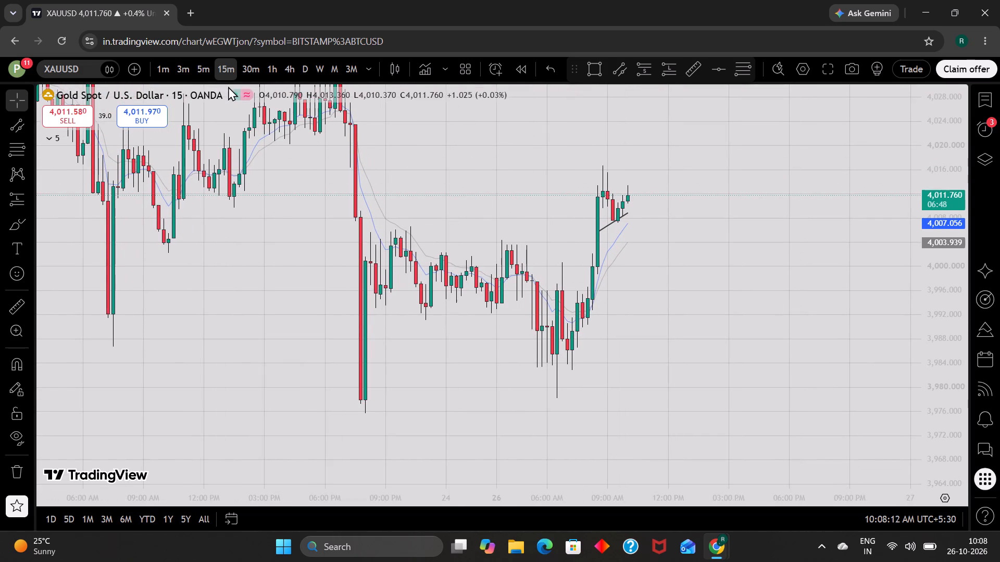
{"action": "left_click", "coordinate": [271, 63]}
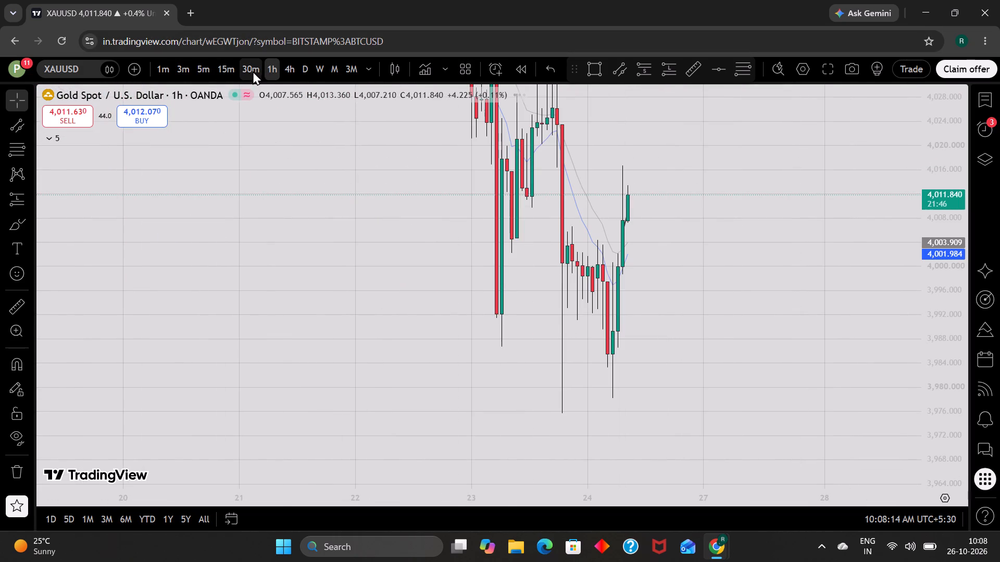
{"action": "left_click", "coordinate": [219, 67]}
{"action": "left_click_drag", "start_coordinate": [580, 185], "coordinate": [580, 190]}
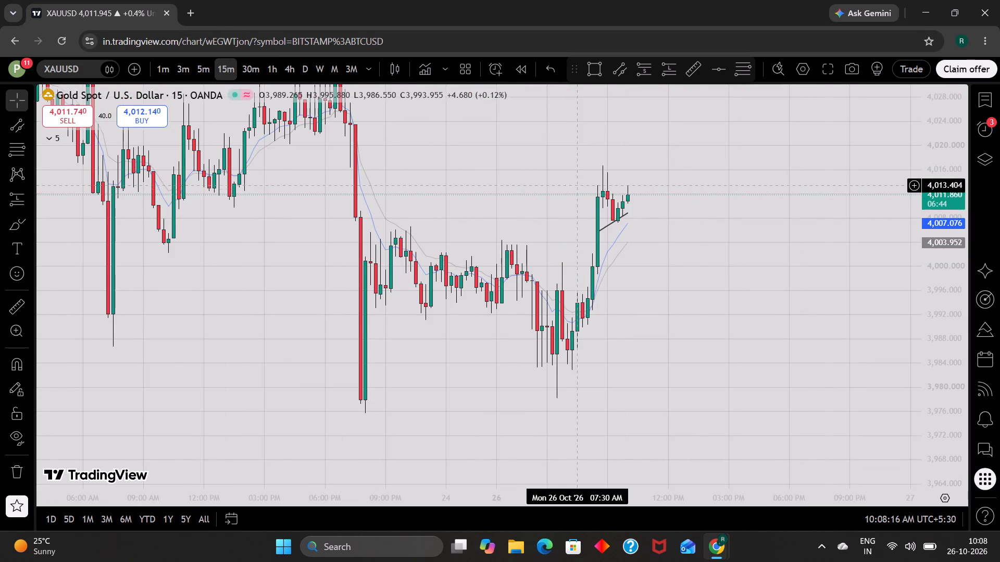
{"action": "left_click_drag", "start_coordinate": [580, 190], "coordinate": [584, 209]}
{"action": "left_click", "coordinate": [198, 71]}
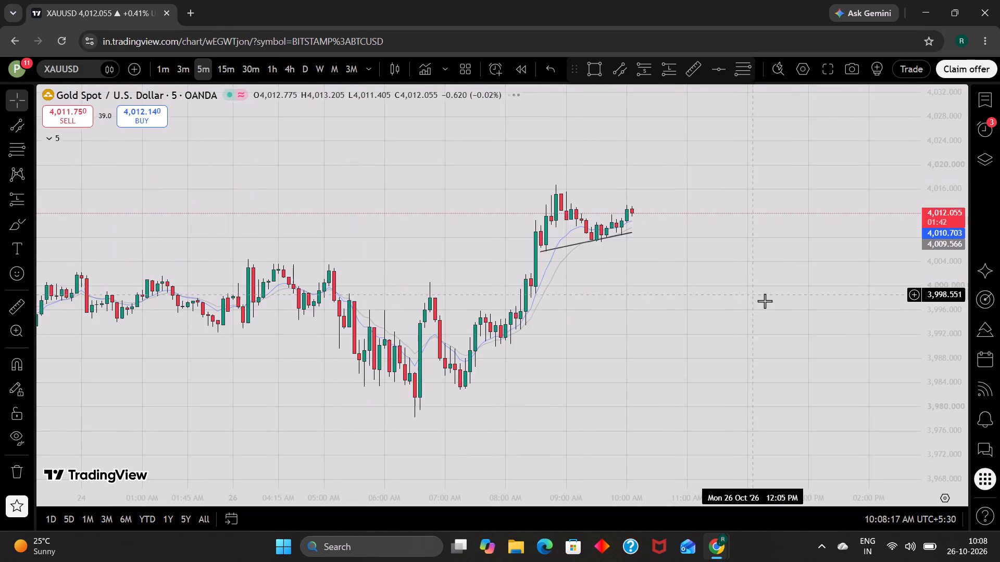
{"action": "scroll", "coordinate": [946, 325], "scroll_direction": "up", "scroll_amount": 9}
{"action": "left_click_drag", "start_coordinate": [740, 228], "coordinate": [736, 338]}
{"action": "scroll", "coordinate": [598, 300], "scroll_direction": "up", "scroll_amount": 2}
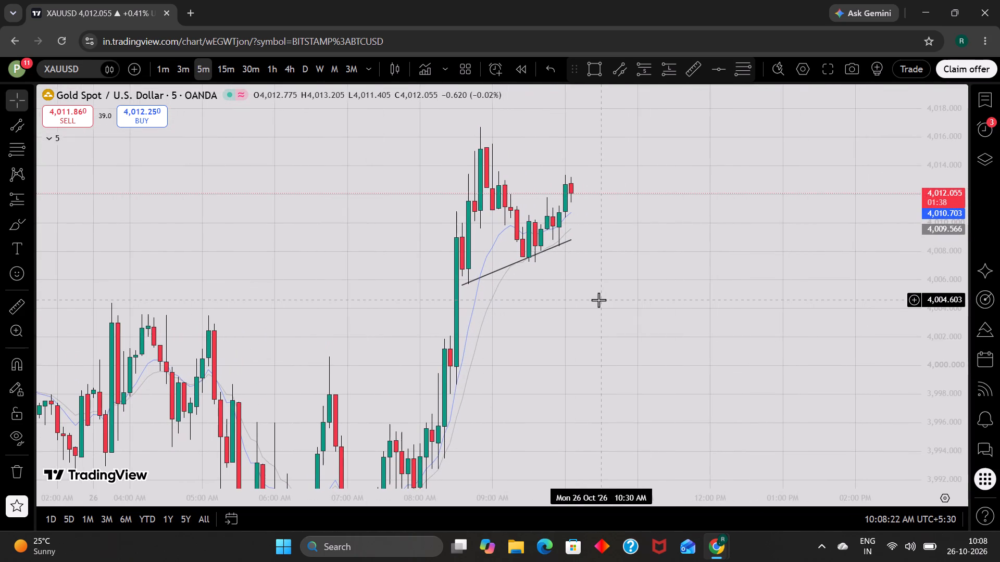
On XAUUSD's 3-minute chart, extend the rising trend line forward to about 10:21 AM, keeping it along the pullback lows.
{"action": "left_click", "coordinate": [180, 72]}
{"action": "scroll", "coordinate": [641, 320], "scroll_direction": "down", "scroll_amount": 1}
{"action": "scroll", "coordinate": [641, 320], "scroll_direction": "up", "scroll_amount": 1}
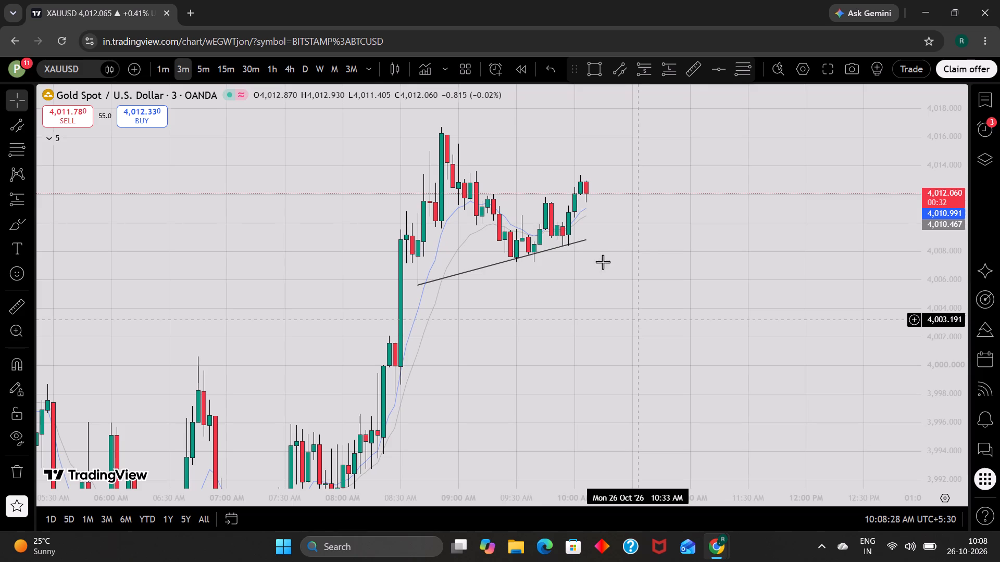
{"action": "left_click_drag", "start_coordinate": [587, 239], "coordinate": [675, 216]}
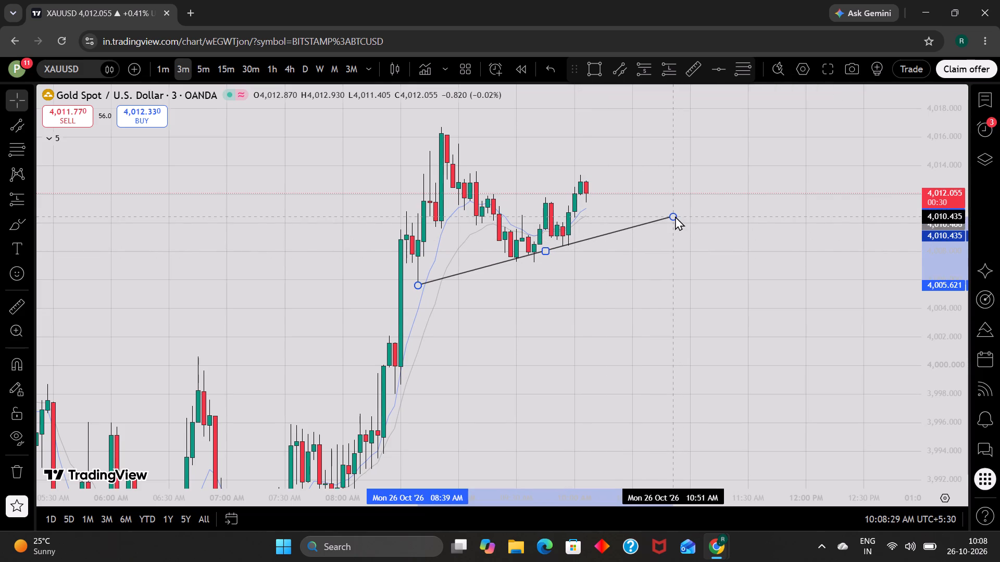
{"action": "left_click_drag", "start_coordinate": [675, 216], "coordinate": [660, 219]}
{"action": "left_click", "coordinate": [660, 219]}
{"action": "left_click_drag", "start_coordinate": [660, 219], "coordinate": [614, 230]}
{"action": "left_click", "coordinate": [614, 230]}
{"action": "left_click", "coordinate": [619, 273]}
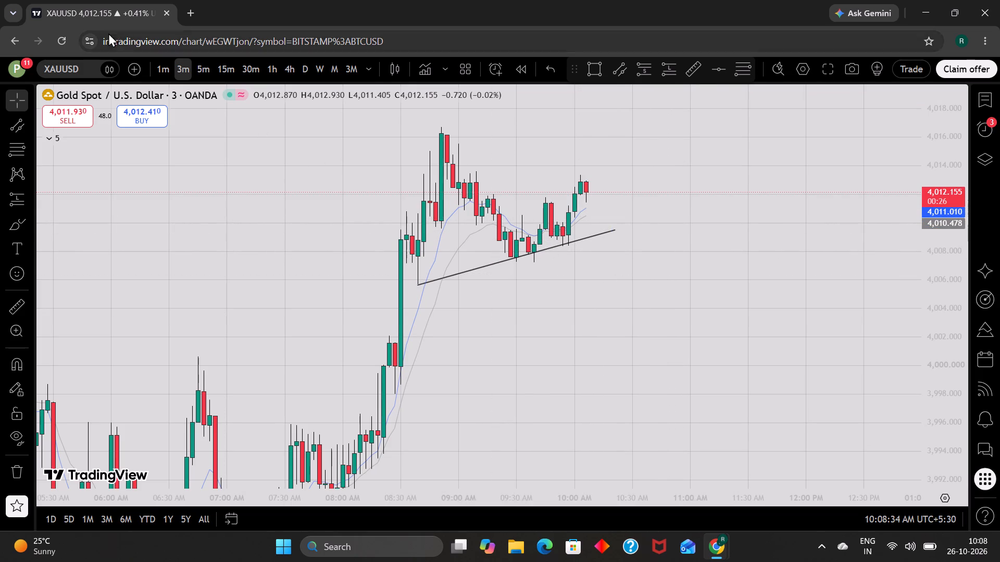
Check XAUUSD against the extended trend line on the 1-minute and 5-minute timeframes, dismissing the advertisement.
{"action": "left_click", "coordinate": [153, 64]}
{"action": "scroll", "coordinate": [492, 286], "scroll_direction": "down", "scroll_amount": 4}
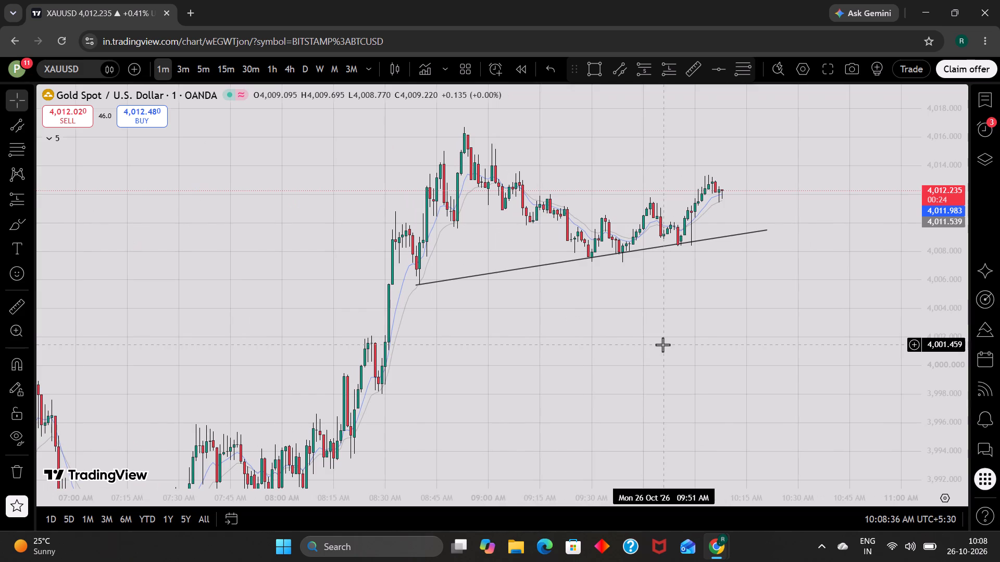
{"action": "left_click_drag", "start_coordinate": [662, 344], "coordinate": [657, 354]}
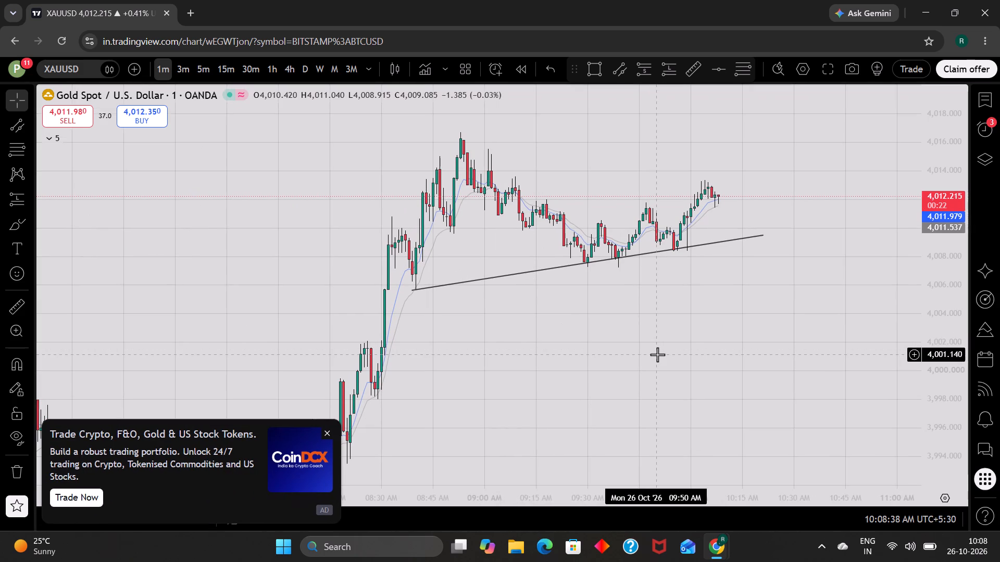
{"action": "left_click", "coordinate": [212, 71]}
{"action": "left_click", "coordinate": [326, 432]}
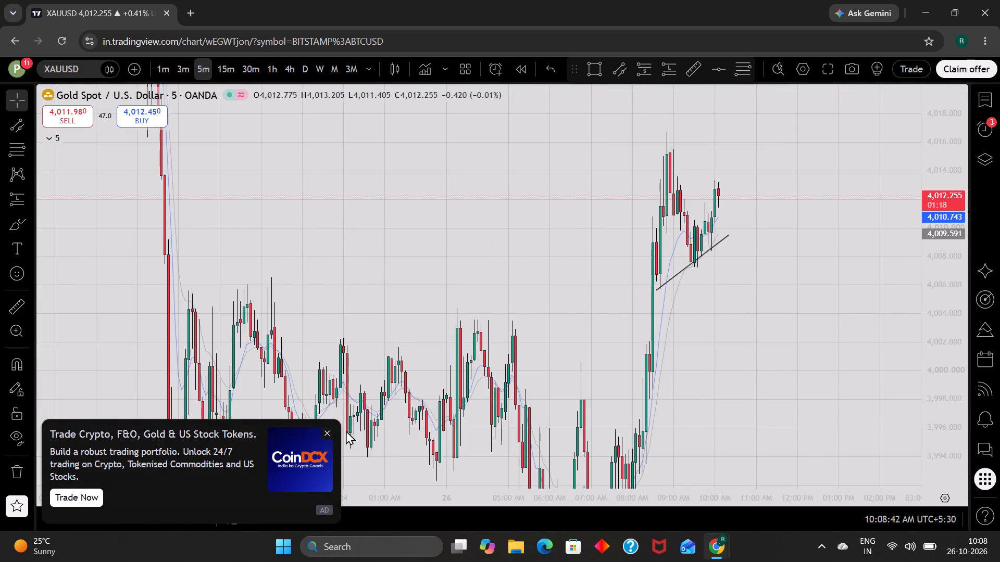
{"action": "scroll", "coordinate": [933, 418], "scroll_direction": "down", "scroll_amount": 6}
{"action": "scroll", "coordinate": [791, 422], "scroll_direction": "up", "scroll_amount": 1}
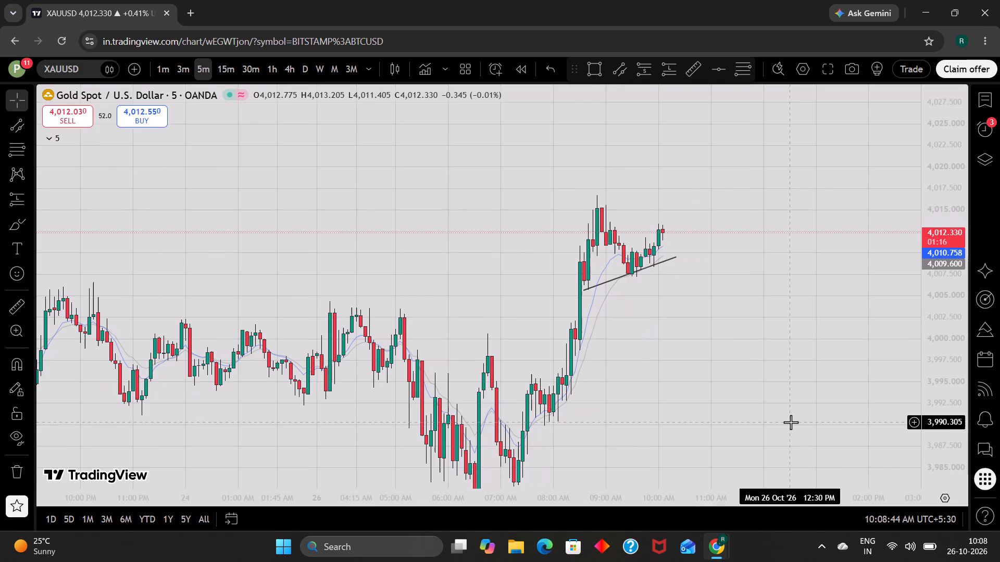
{"action": "scroll", "coordinate": [791, 422], "scroll_direction": "up", "scroll_amount": 1}
{"action": "scroll", "coordinate": [956, 367], "scroll_direction": "up", "scroll_amount": 4}
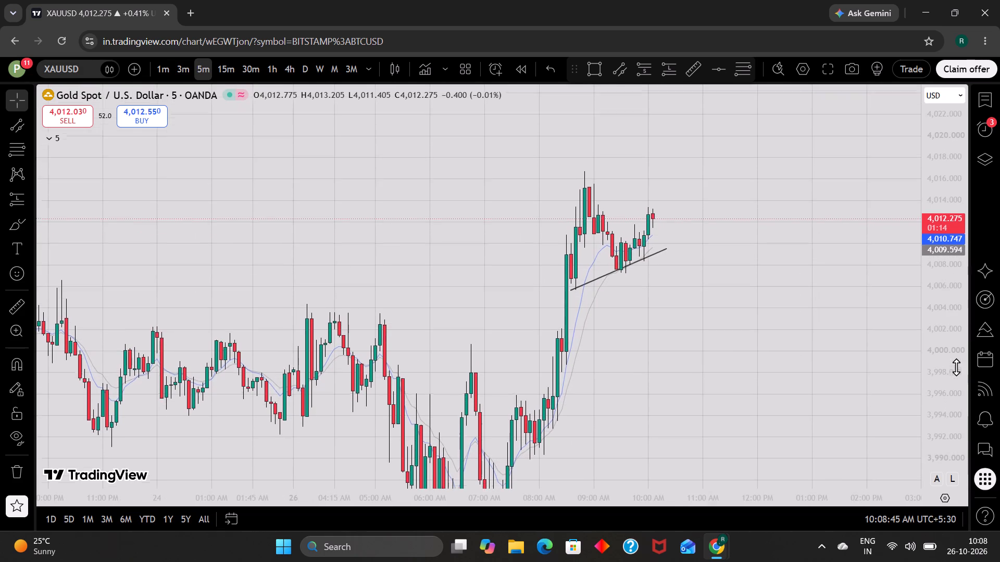
{"action": "scroll", "coordinate": [732, 322], "scroll_direction": "up", "scroll_amount": 2}
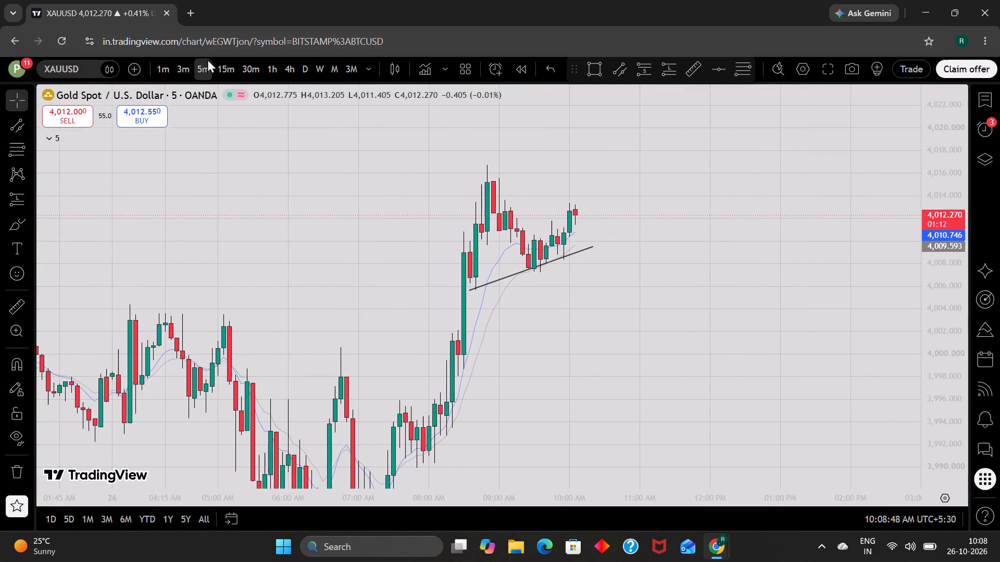
Compare XAUUSD's pullback and trend line on the 15-minute timeframe with the 5-minute timeframe.
{"action": "left_click", "coordinate": [238, 75]}
{"action": "left_click", "coordinate": [234, 74]}
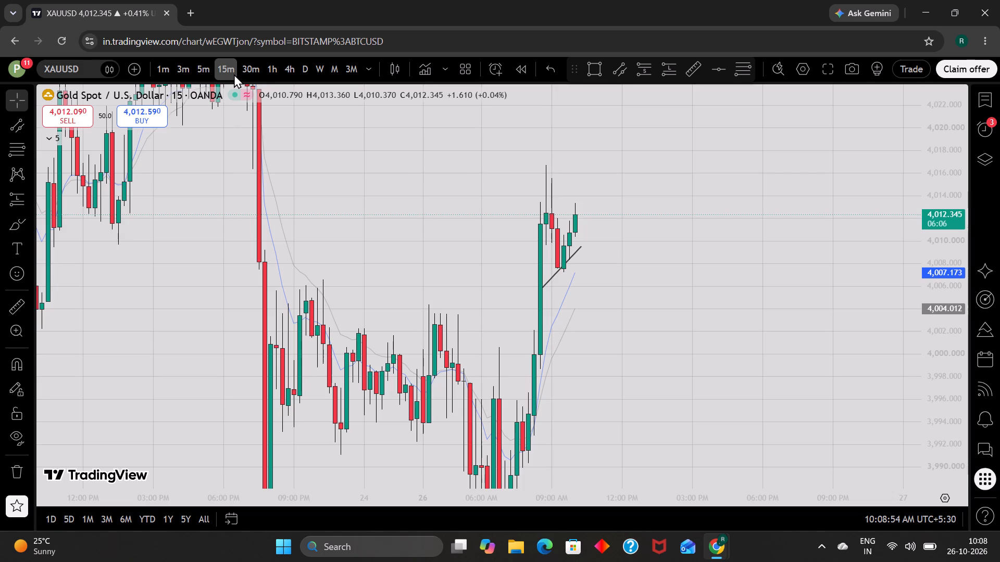
{"action": "left_click", "coordinate": [202, 66]}
{"action": "left_click_drag", "start_coordinate": [694, 281], "coordinate": [756, 309]}
{"action": "scroll", "coordinate": [945, 328], "scroll_direction": "up", "scroll_amount": 3}
{"action": "scroll", "coordinate": [809, 329], "scroll_direction": "up", "scroll_amount": 1}
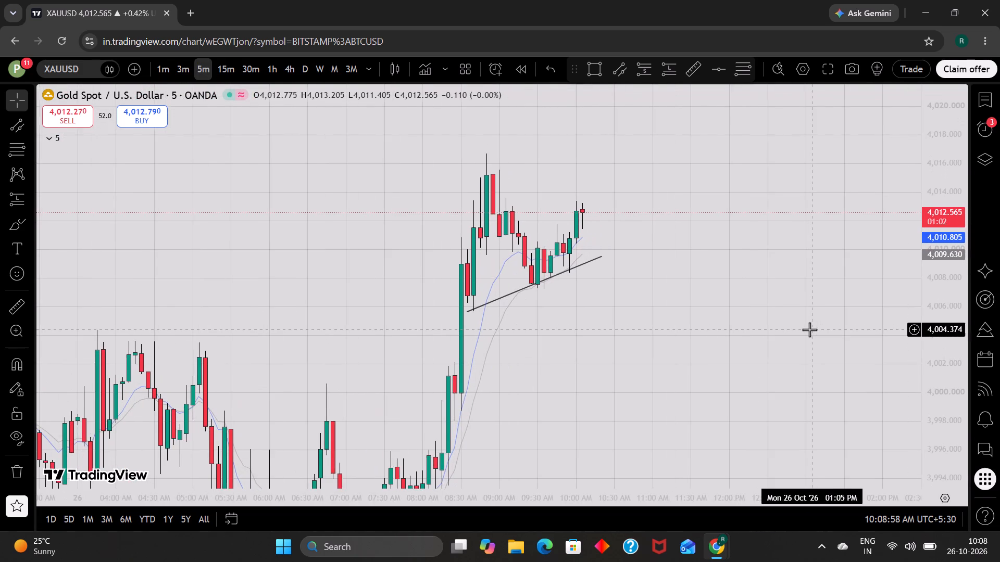
{"action": "left_click_drag", "start_coordinate": [809, 329], "coordinate": [815, 343]}
{"action": "scroll", "coordinate": [754, 325], "scroll_direction": "up", "scroll_amount": 1}
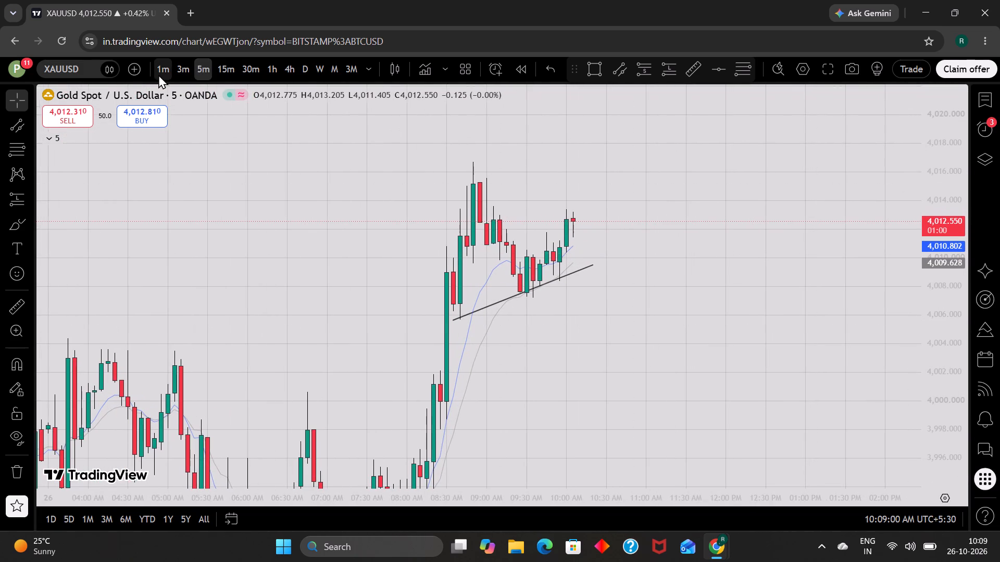
Examine XAUUSD's latest candles above the trend line on the 1-minute timeframe and again on the 5-minute timeframe.
{"action": "left_click", "coordinate": [157, 74]}
{"action": "scroll", "coordinate": [733, 287], "scroll_direction": "down", "scroll_amount": 2}
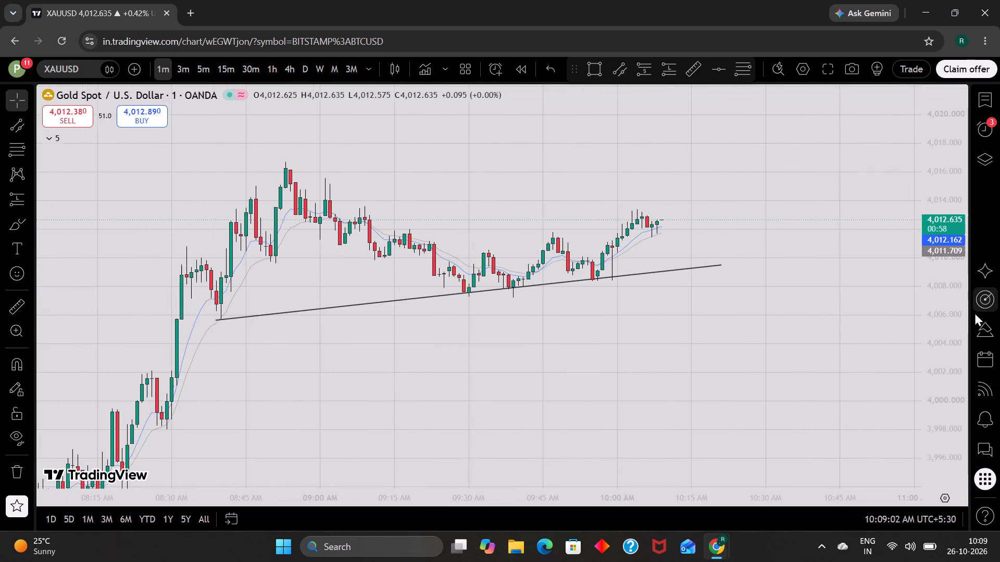
{"action": "scroll", "coordinate": [943, 311], "scroll_direction": "up", "scroll_amount": 7}
{"action": "left_click_drag", "start_coordinate": [816, 160], "coordinate": [817, 227]}
{"action": "scroll", "coordinate": [817, 227], "scroll_direction": "down", "scroll_amount": 1}
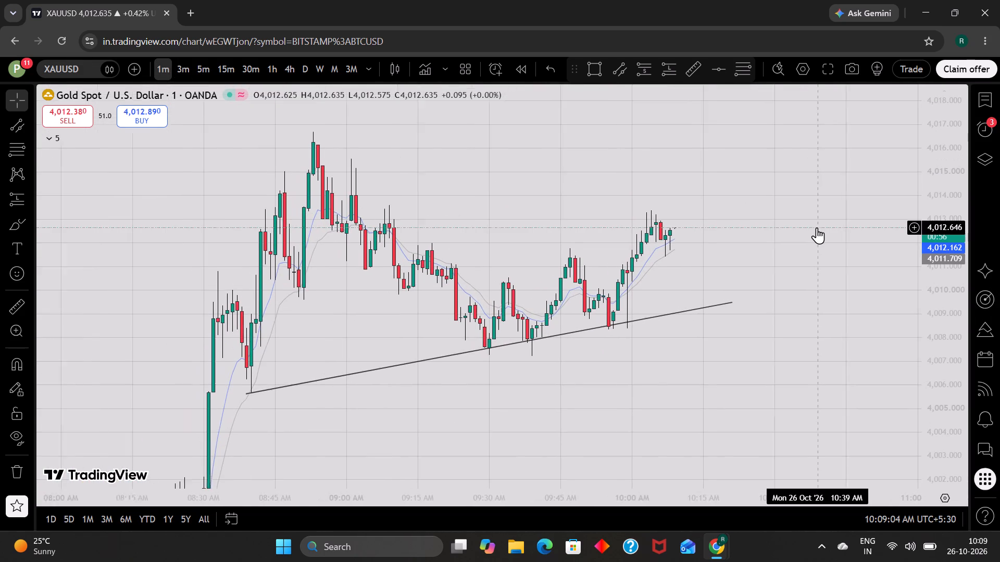
{"action": "scroll", "coordinate": [817, 227], "scroll_direction": "down", "scroll_amount": 1}
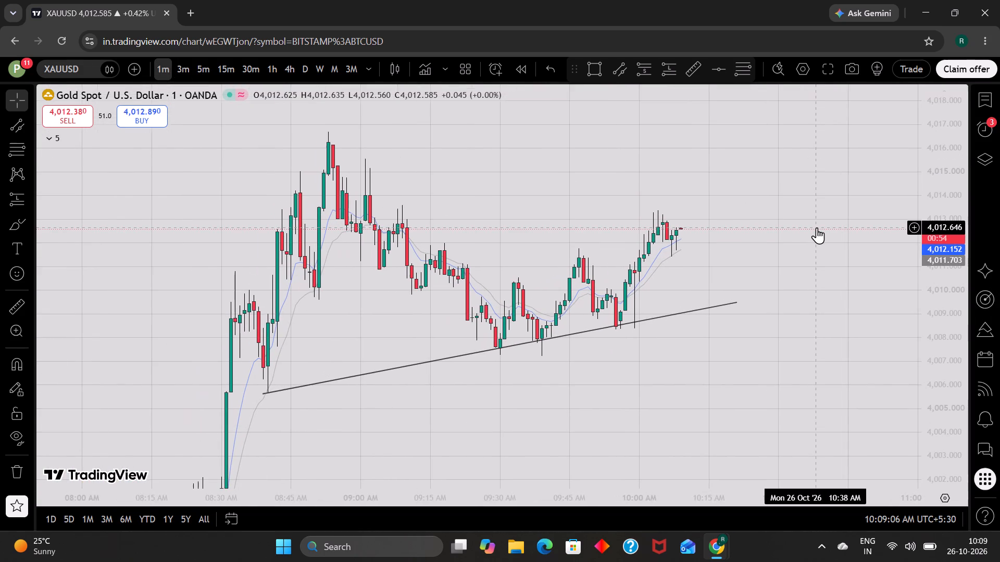
{"action": "left_click", "coordinate": [210, 70]}
{"action": "scroll", "coordinate": [929, 353], "scroll_direction": "down", "scroll_amount": 7}
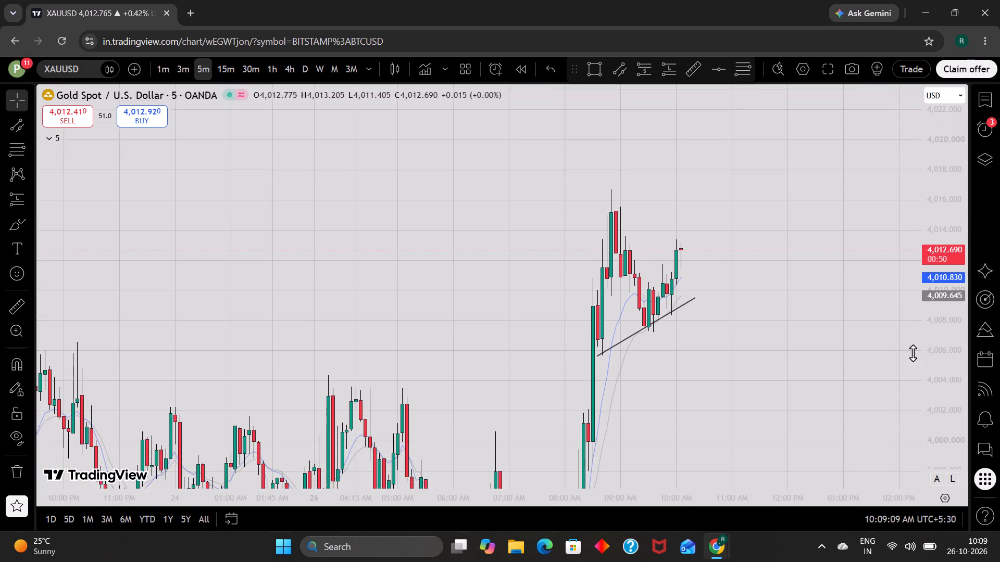
{"action": "scroll", "coordinate": [668, 338], "scroll_direction": "up", "scroll_amount": 1}
{"action": "scroll", "coordinate": [939, 392], "scroll_direction": "down", "scroll_amount": 6}
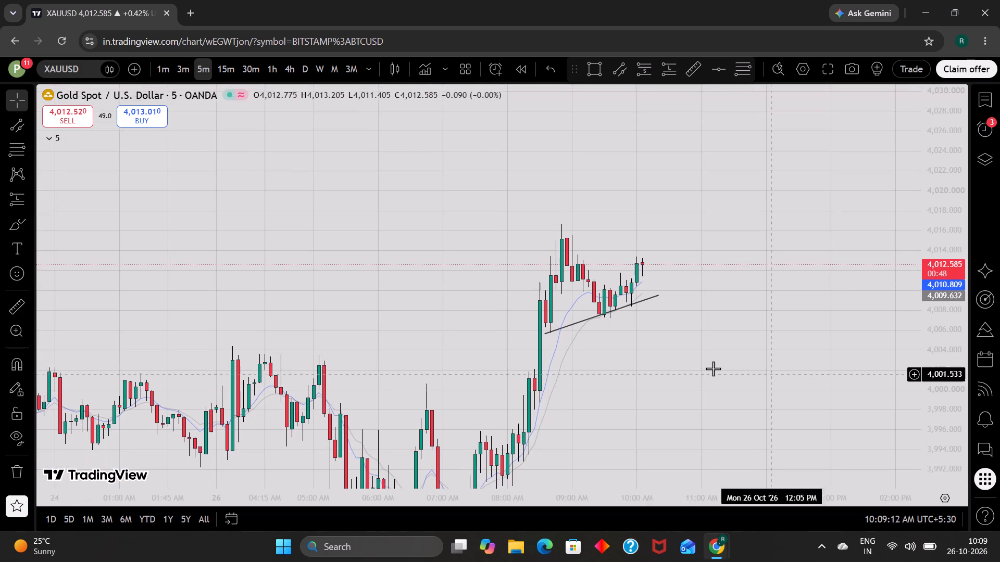
{"action": "scroll", "coordinate": [713, 368], "scroll_direction": "up", "scroll_amount": 1}
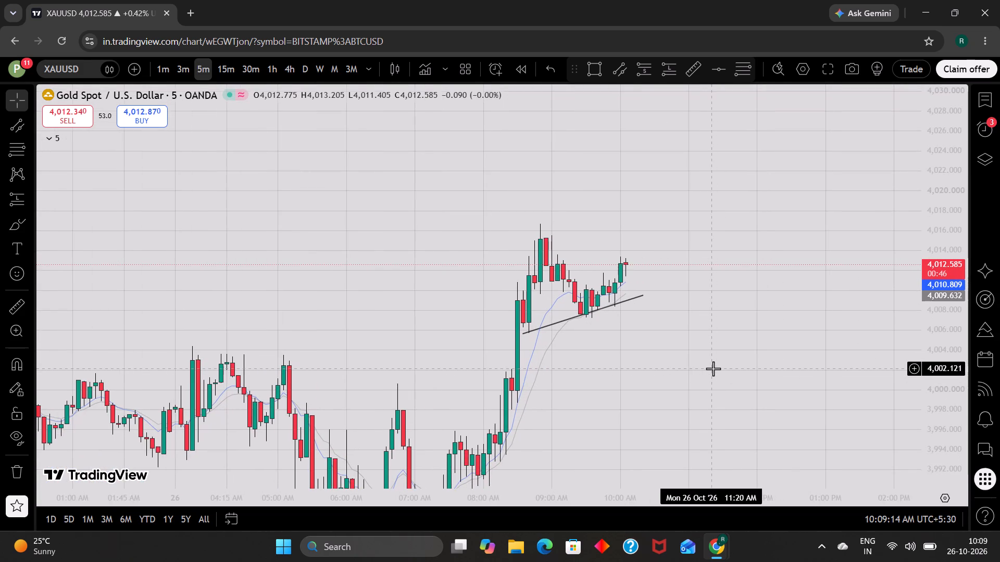
Switch to BTCUSD and examine its decline and morning rebound on the 5-minute, 15-minute, 1-hour and 4-hour timeframes.
{"action": "key", "text": "Down"}
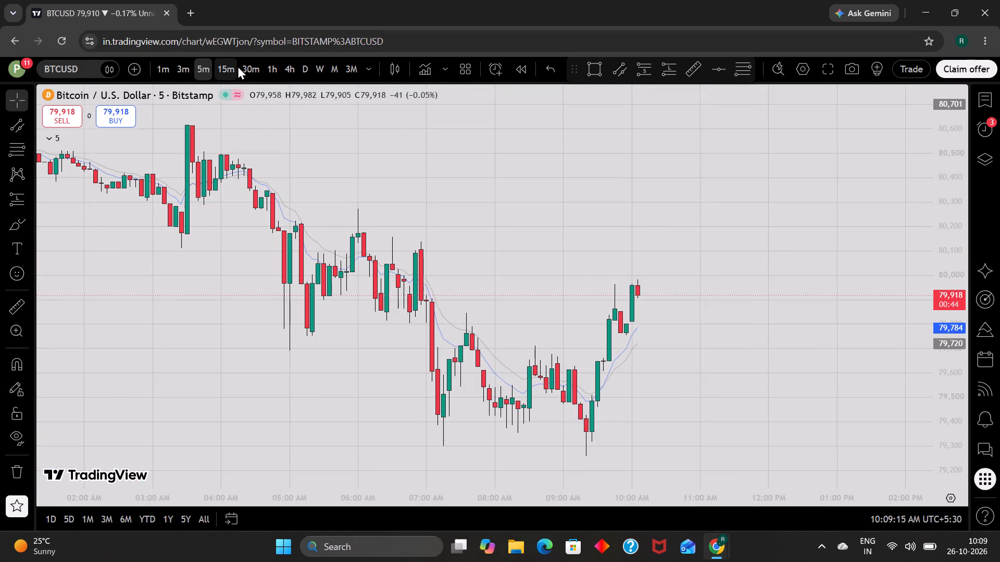
{"action": "left_click", "coordinate": [238, 65]}
{"action": "scroll", "coordinate": [944, 383], "scroll_direction": "down", "scroll_amount": 3}
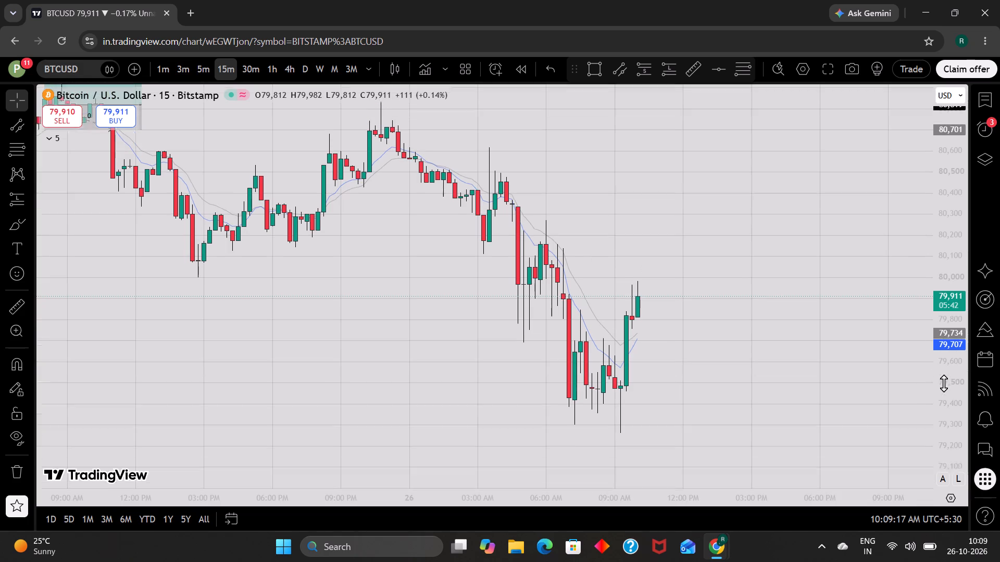
{"action": "scroll", "coordinate": [944, 383], "scroll_direction": "down", "scroll_amount": 2}
{"action": "left_click", "coordinate": [280, 77]}
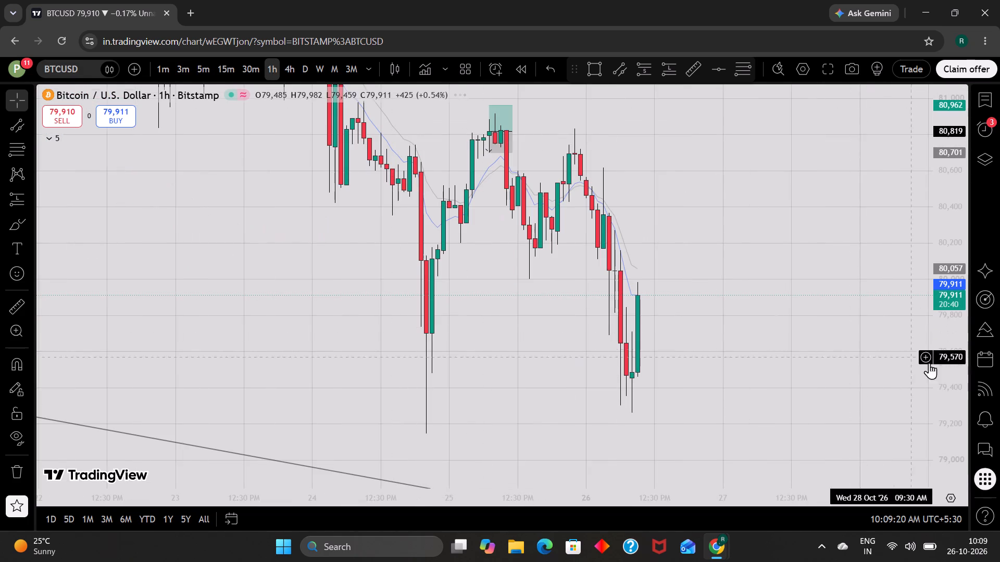
{"action": "scroll", "coordinate": [956, 366], "scroll_direction": "down", "scroll_amount": 7}
{"action": "left_click", "coordinate": [290, 70]}
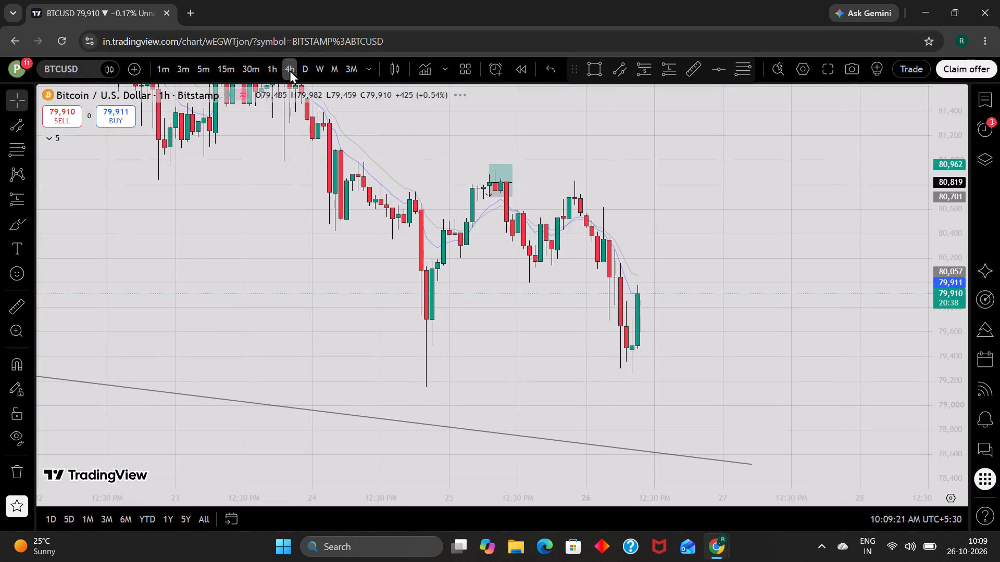
{"action": "scroll", "coordinate": [942, 392], "scroll_direction": "down", "scroll_amount": 7}
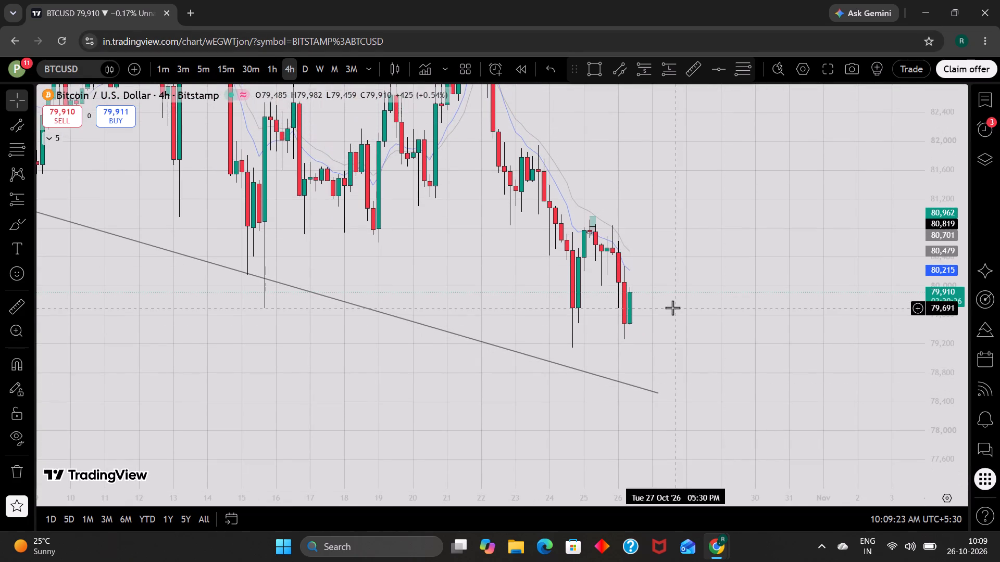
{"action": "scroll", "coordinate": [672, 308], "scroll_direction": "up", "scroll_amount": 2}
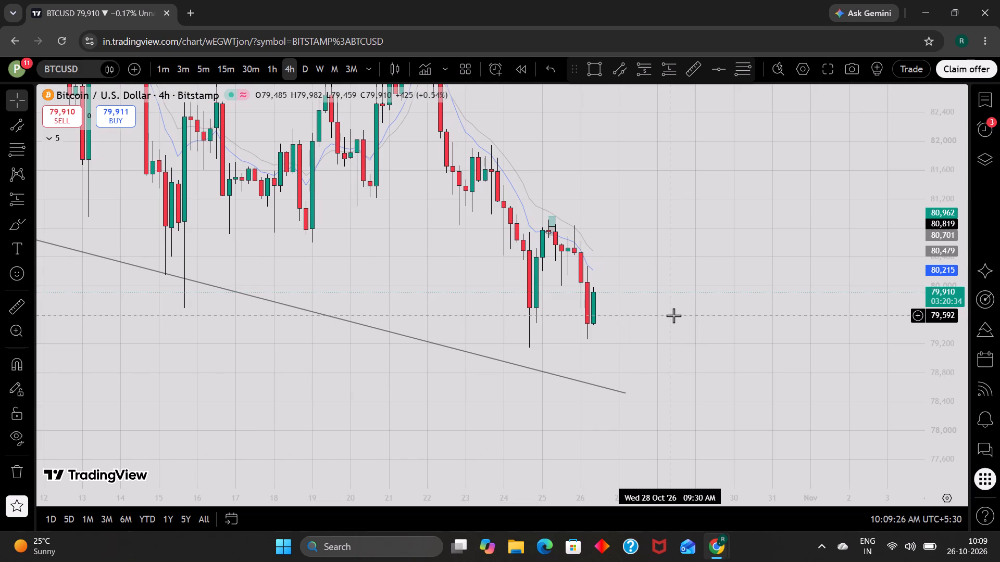
{"action": "left_click", "coordinate": [673, 315]}
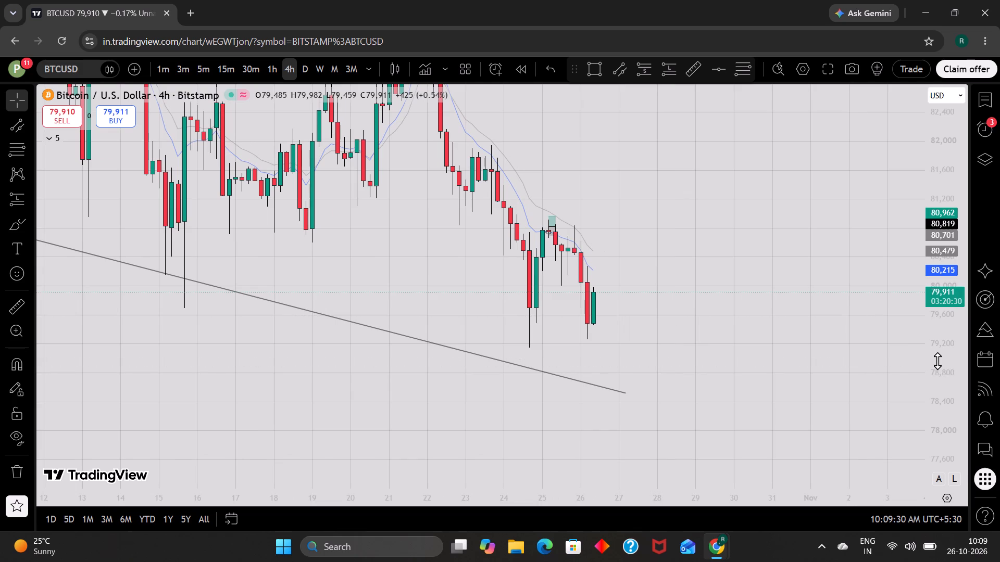
On BTCUSD's 4-hour chart, draw a rectangle over the 23–27 October lows, from about 79,470 down to about 79,180.
{"action": "scroll", "coordinate": [938, 361], "scroll_direction": "down", "scroll_amount": 5}
{"action": "scroll", "coordinate": [783, 347], "scroll_direction": "down", "scroll_amount": 6}
{"action": "scroll", "coordinate": [783, 347], "scroll_direction": "up", "scroll_amount": 1}
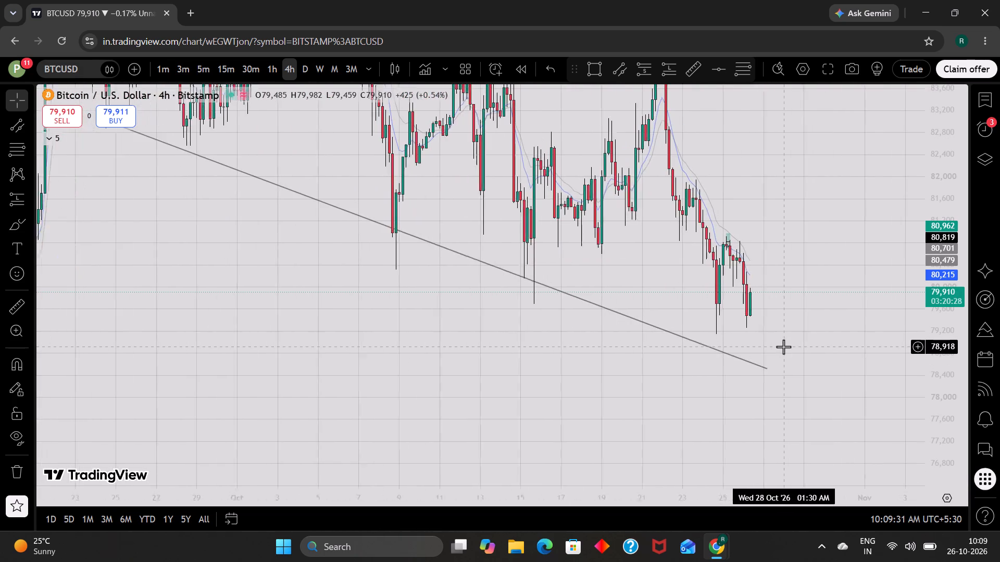
{"action": "scroll", "coordinate": [783, 347], "scroll_direction": "up", "scroll_amount": 1}
{"action": "left_click", "coordinate": [596, 75]}
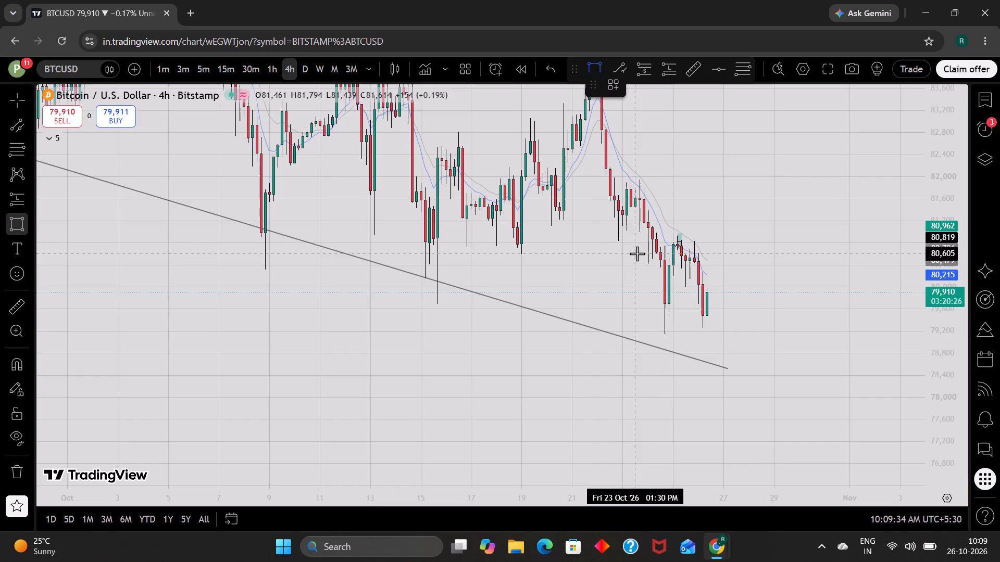
{"action": "left_click_drag", "start_coordinate": [627, 316], "coordinate": [740, 331]}
{"action": "left_click", "coordinate": [740, 331]}
{"action": "left_click", "coordinate": [827, 337]}
Examine BTCUSD's falling channel and the rectangle over the recent lows on the 4-hour, daily and weekly timeframes.
{"action": "scroll", "coordinate": [955, 368], "scroll_direction": "down", "scroll_amount": 2}
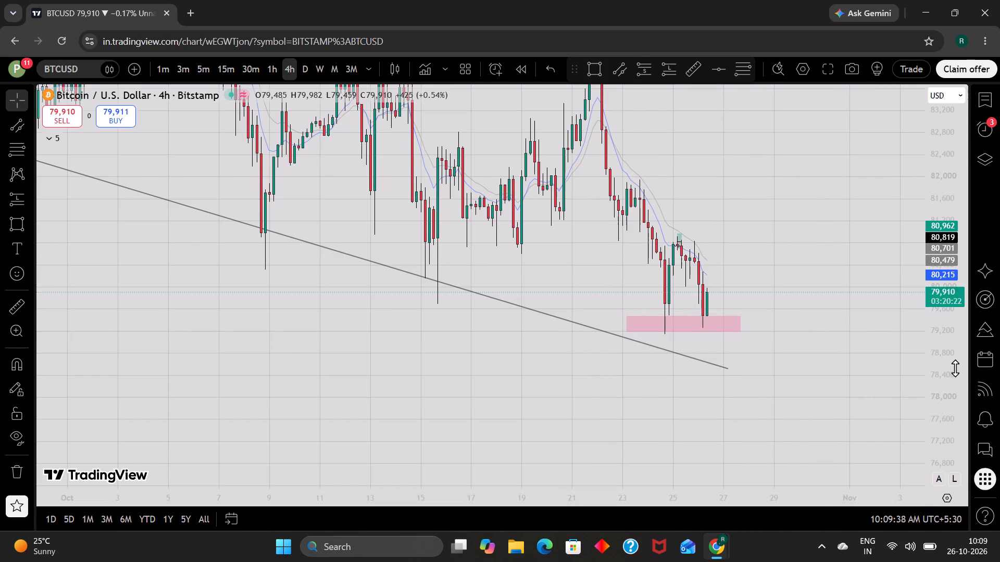
{"action": "scroll", "coordinate": [955, 368], "scroll_direction": "down", "scroll_amount": 4}
{"action": "scroll", "coordinate": [777, 342], "scroll_direction": "down", "scroll_amount": 1}
{"action": "left_click", "coordinate": [303, 69]}
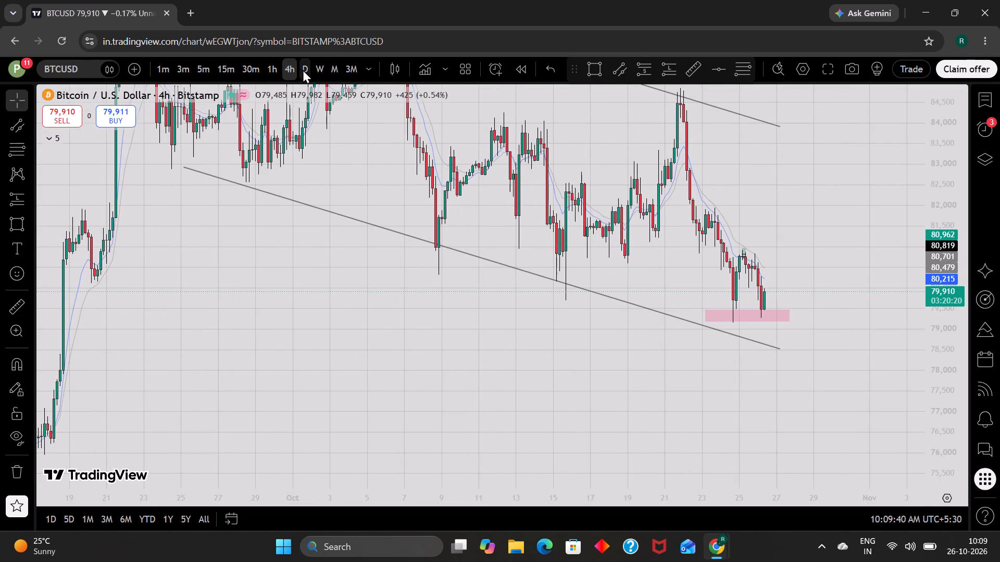
{"action": "scroll", "coordinate": [817, 365], "scroll_direction": "up", "scroll_amount": 2}
{"action": "scroll", "coordinate": [939, 398], "scroll_direction": "down", "scroll_amount": 3}
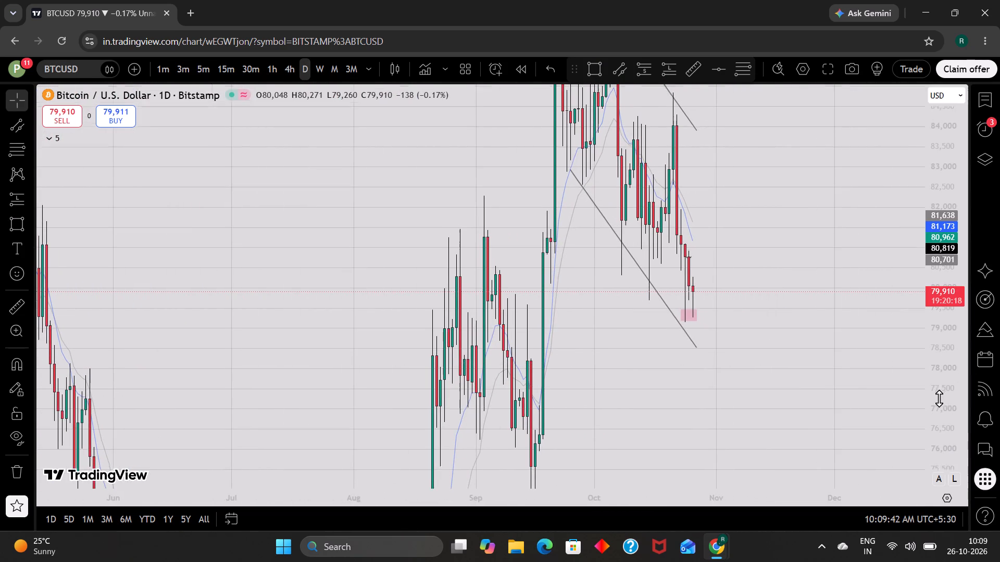
{"action": "scroll", "coordinate": [939, 398], "scroll_direction": "down", "scroll_amount": 8}
{"action": "scroll", "coordinate": [744, 297], "scroll_direction": "up", "scroll_amount": 1}
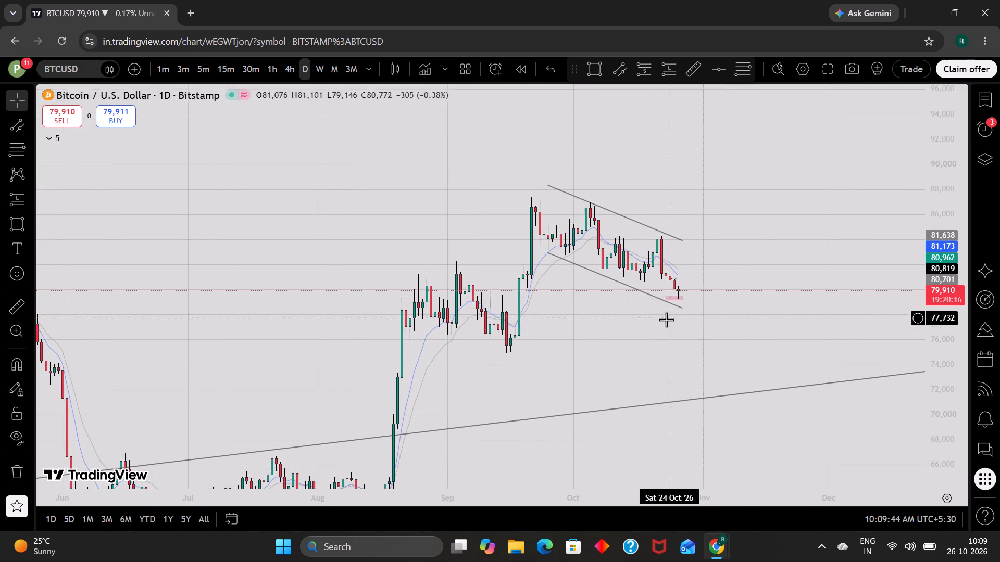
{"action": "left_click_drag", "start_coordinate": [607, 356], "coordinate": [611, 336]}
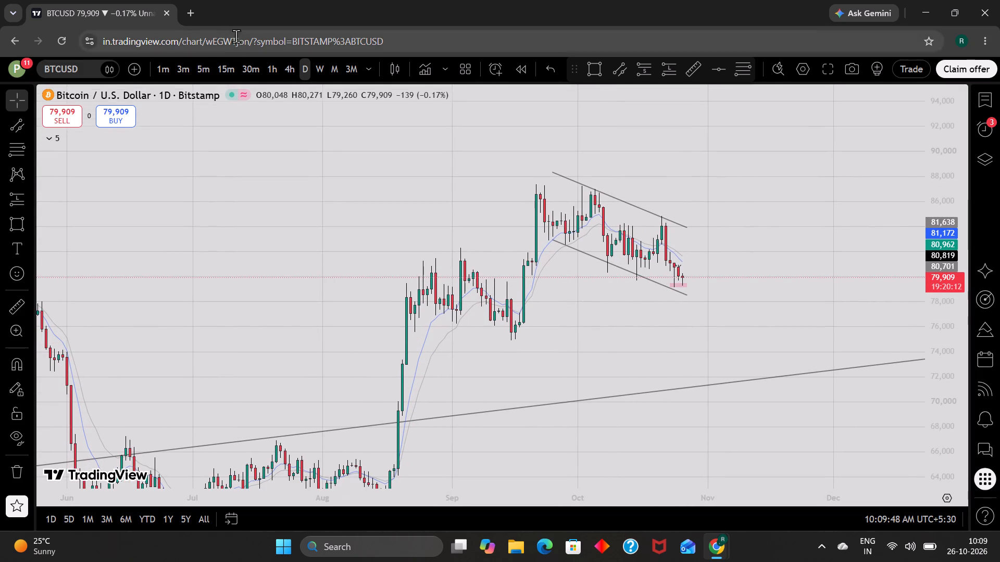
{"action": "left_click", "coordinate": [285, 72]}
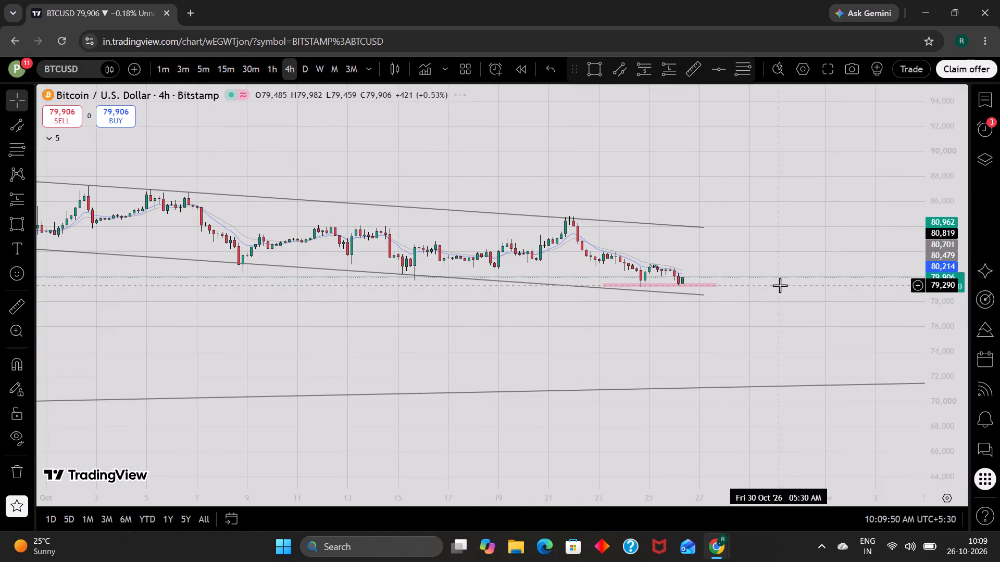
{"action": "scroll", "coordinate": [957, 327], "scroll_direction": "up", "scroll_amount": 11}
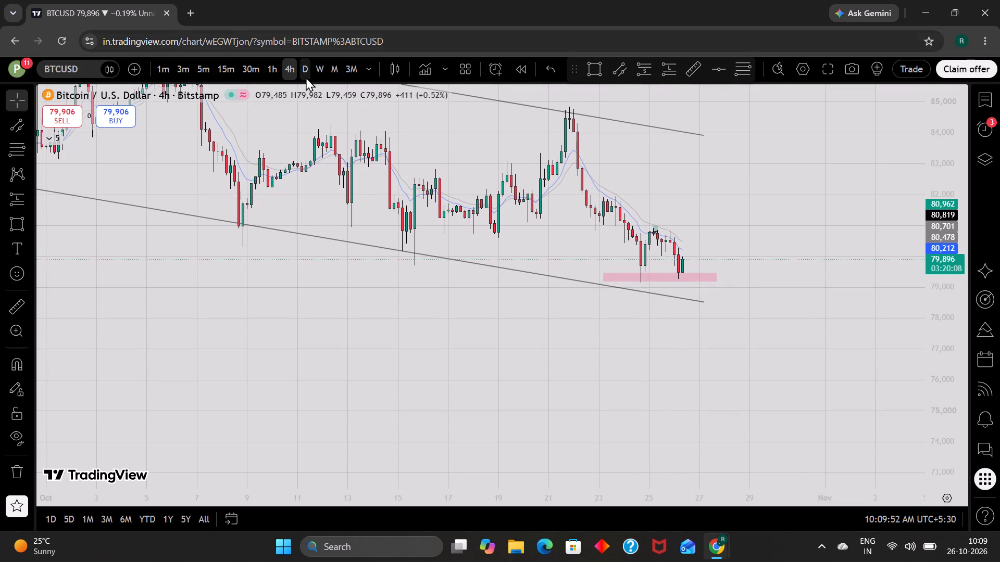
{"action": "left_click", "coordinate": [318, 74]}
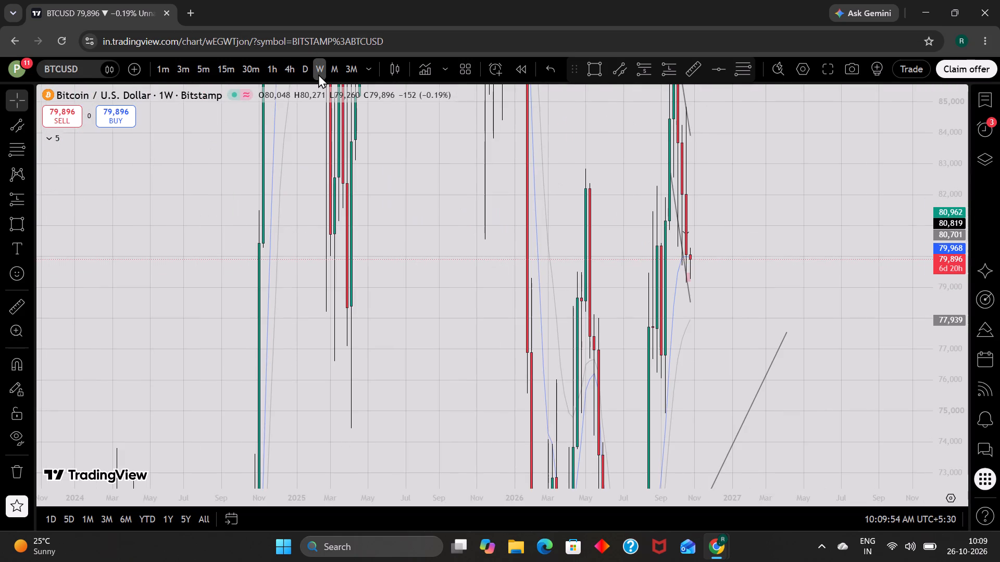
{"action": "scroll", "coordinate": [957, 379], "scroll_direction": "down", "scroll_amount": 13}
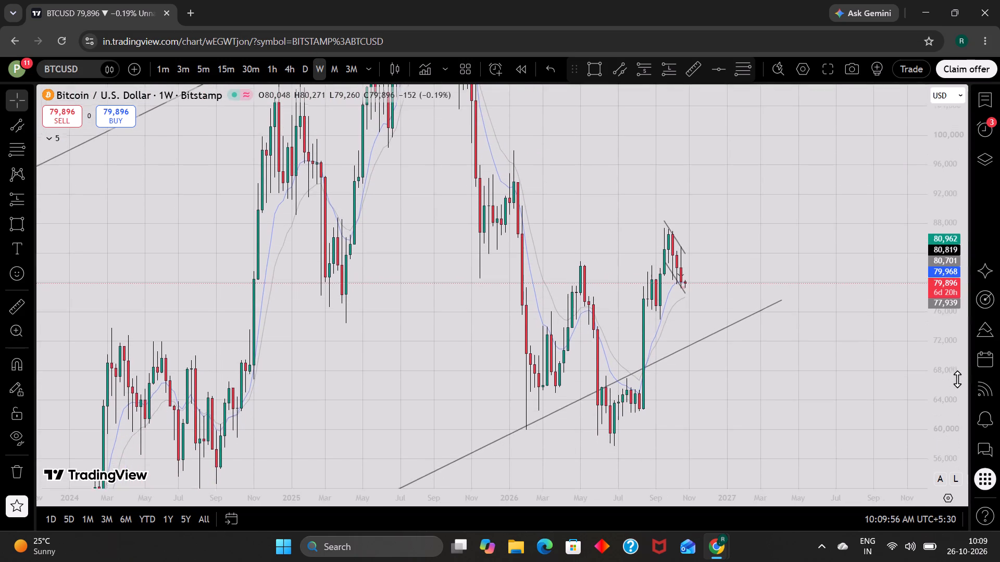
{"action": "scroll", "coordinate": [889, 378], "scroll_direction": "up", "scroll_amount": 1}
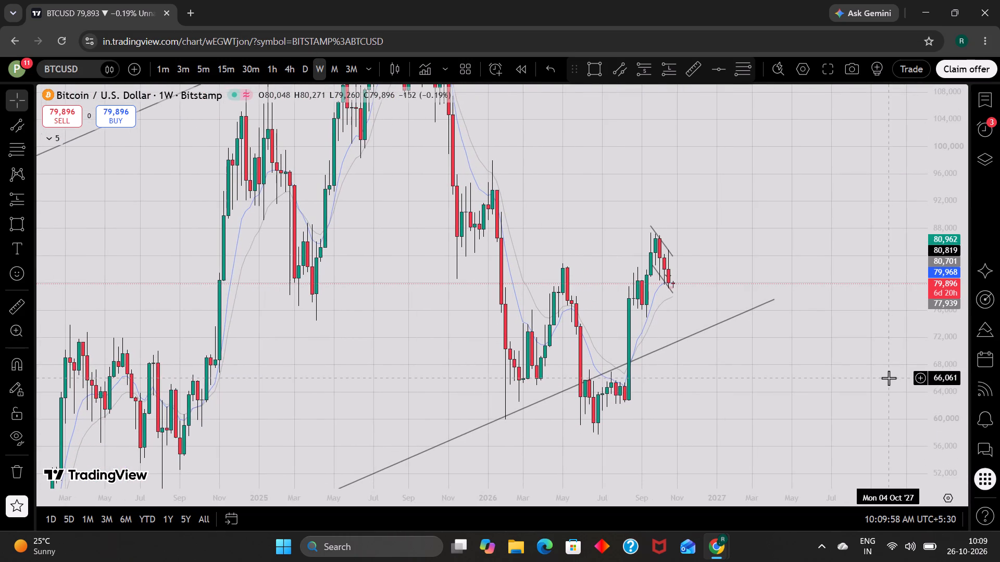
Examine BTCUSD's candles at the rectangle on the 4-hour timeframe and closer up on the 1-hour timeframe.
{"action": "left_click", "coordinate": [285, 65]}
{"action": "scroll", "coordinate": [934, 343], "scroll_direction": "up", "scroll_amount": 10}
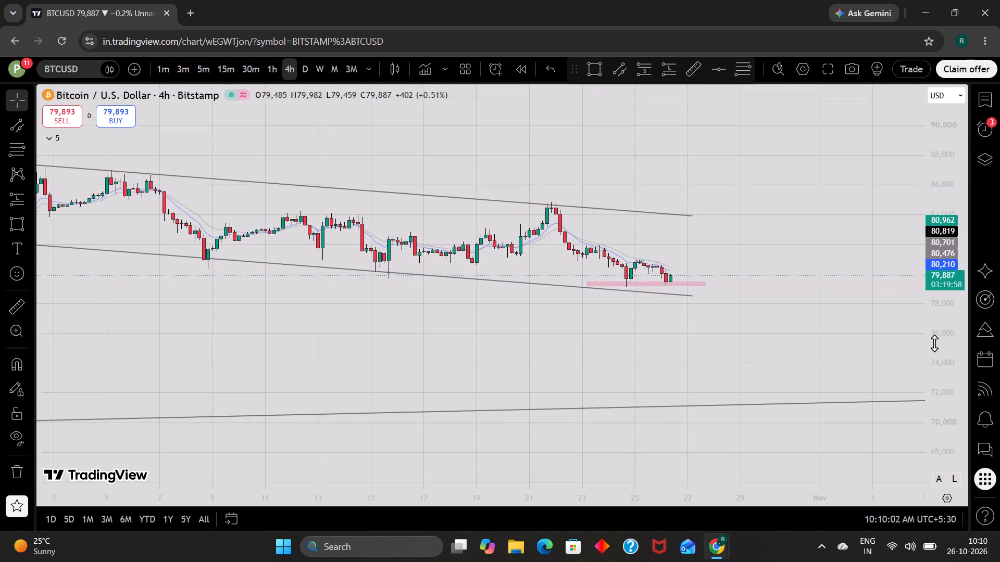
{"action": "scroll", "coordinate": [934, 343], "scroll_direction": "up", "scroll_amount": 7}
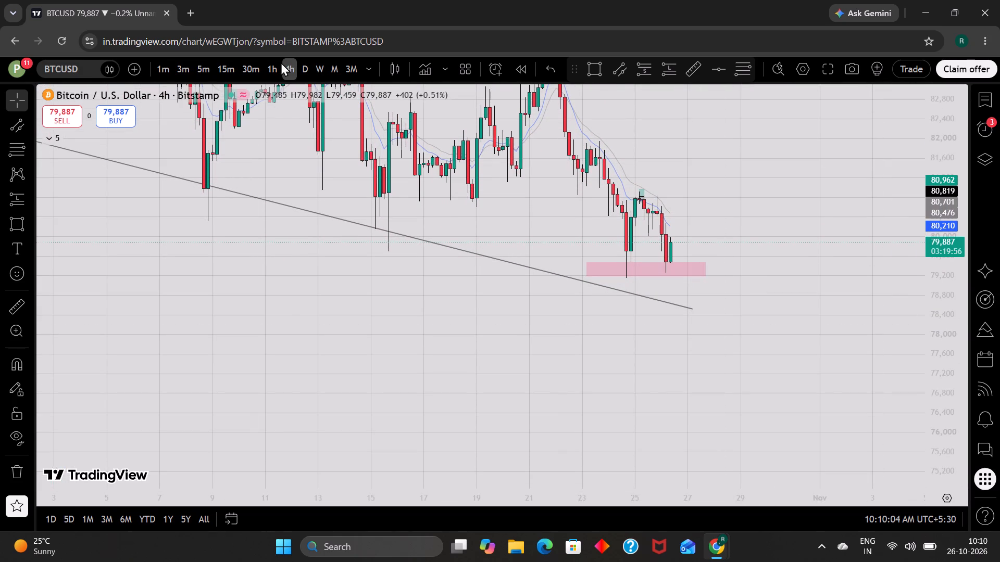
{"action": "left_click", "coordinate": [267, 67]}
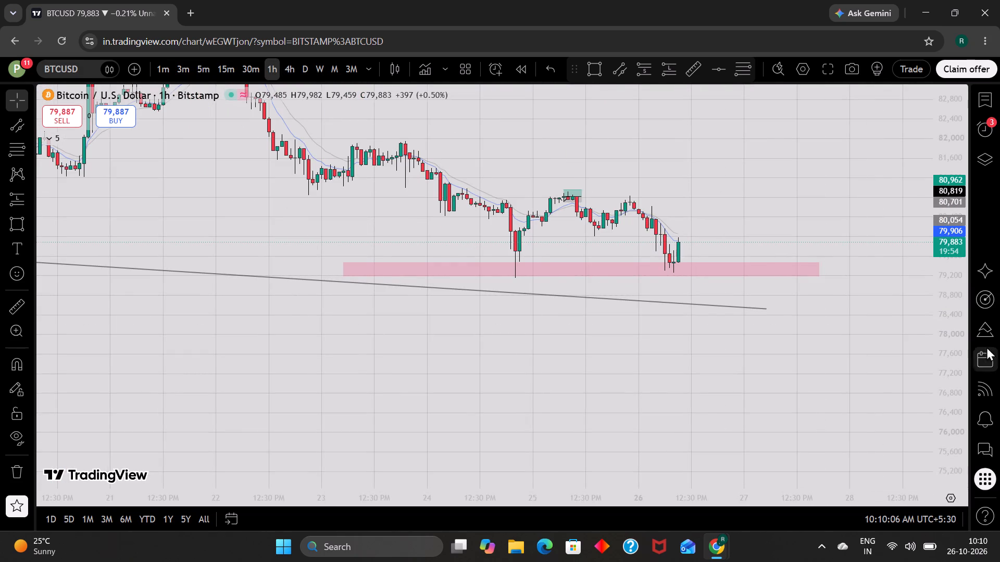
{"action": "scroll", "coordinate": [944, 334], "scroll_direction": "up", "scroll_amount": 11}
{"action": "left_click_drag", "start_coordinate": [817, 196], "coordinate": [821, 253]}
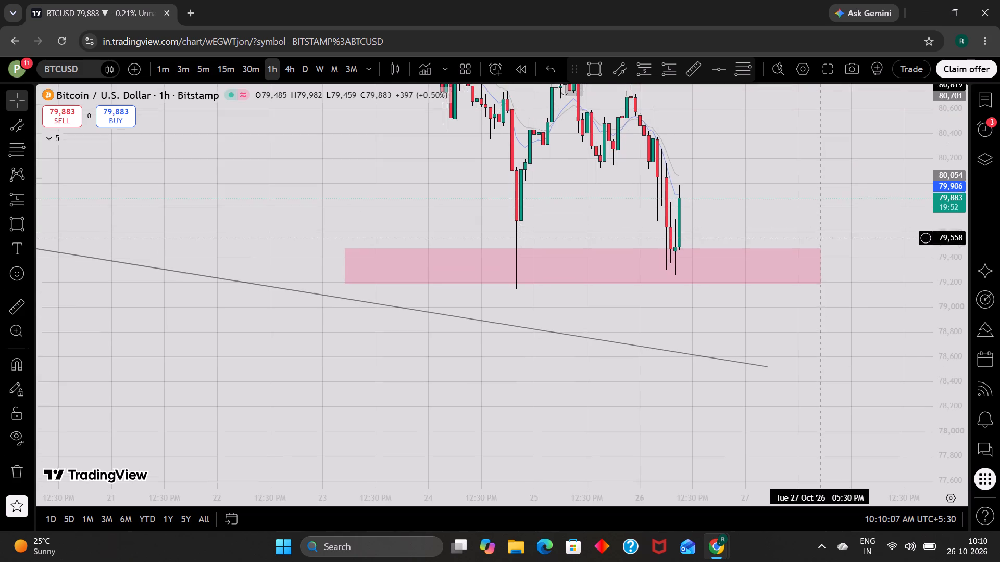
{"action": "left_click_drag", "start_coordinate": [821, 253], "coordinate": [826, 269]}
{"action": "scroll", "coordinate": [783, 235], "scroll_direction": "up", "scroll_amount": 1}
{"action": "left_click_drag", "start_coordinate": [587, 233], "coordinate": [580, 262]}
{"action": "scroll", "coordinate": [580, 262], "scroll_direction": "up", "scroll_amount": 1}
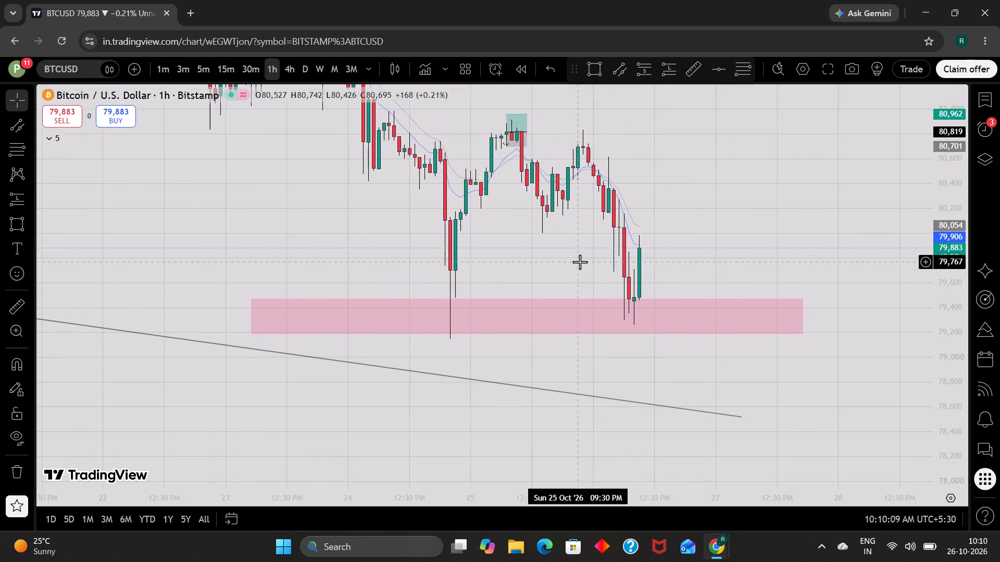
Examine BTCUSD's latest decline into the rectangle and its rebound on the 30-minute and 15-minute timeframes.
{"action": "left_click", "coordinate": [250, 74]}
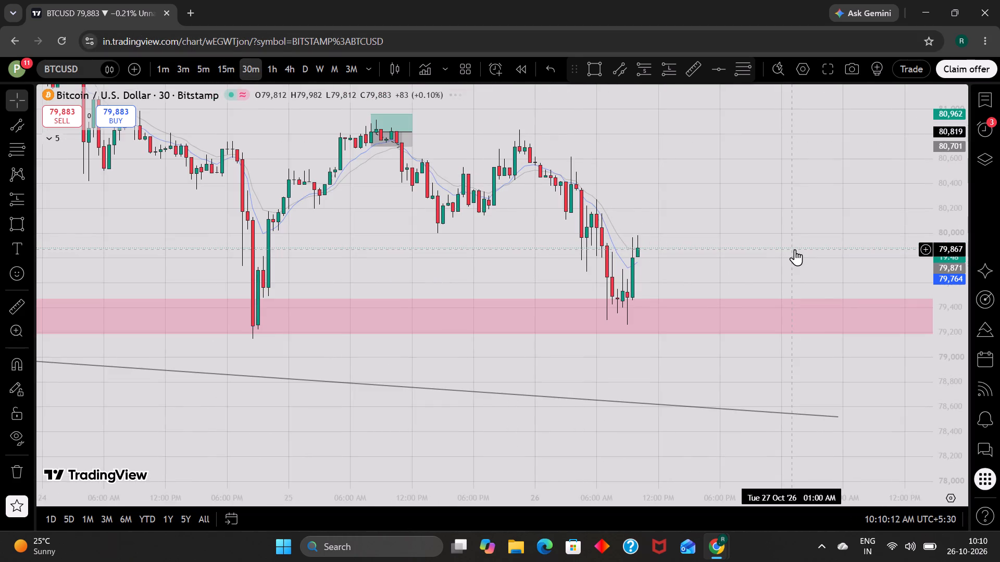
{"action": "scroll", "coordinate": [795, 249], "scroll_direction": "up", "scroll_amount": 1}
{"action": "left_click_drag", "start_coordinate": [716, 215], "coordinate": [711, 238]}
{"action": "scroll", "coordinate": [711, 238], "scroll_direction": "down", "scroll_amount": 1}
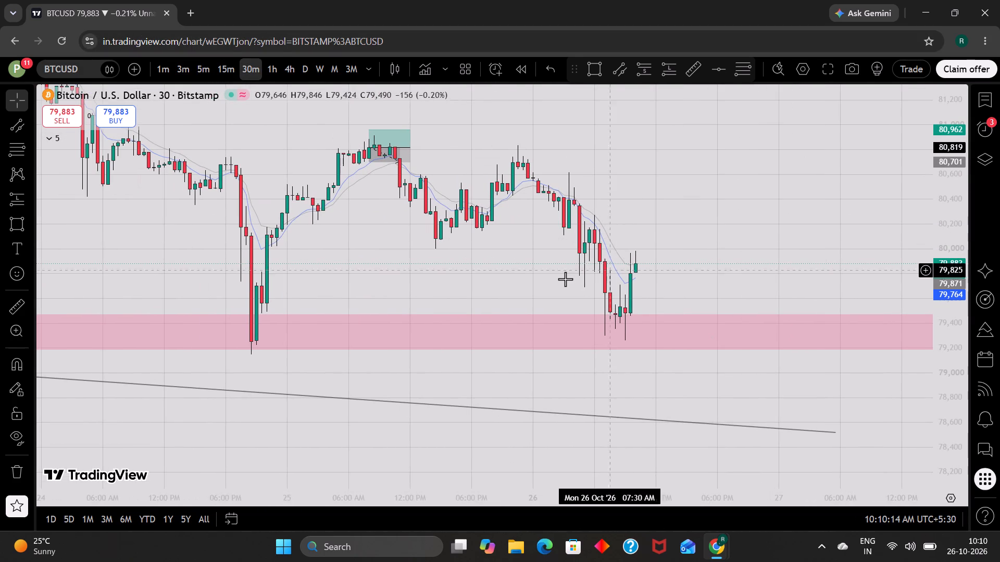
{"action": "scroll", "coordinate": [558, 275], "scroll_direction": "down", "scroll_amount": 1}
{"action": "scroll", "coordinate": [558, 275], "scroll_direction": "up", "scroll_amount": 1}
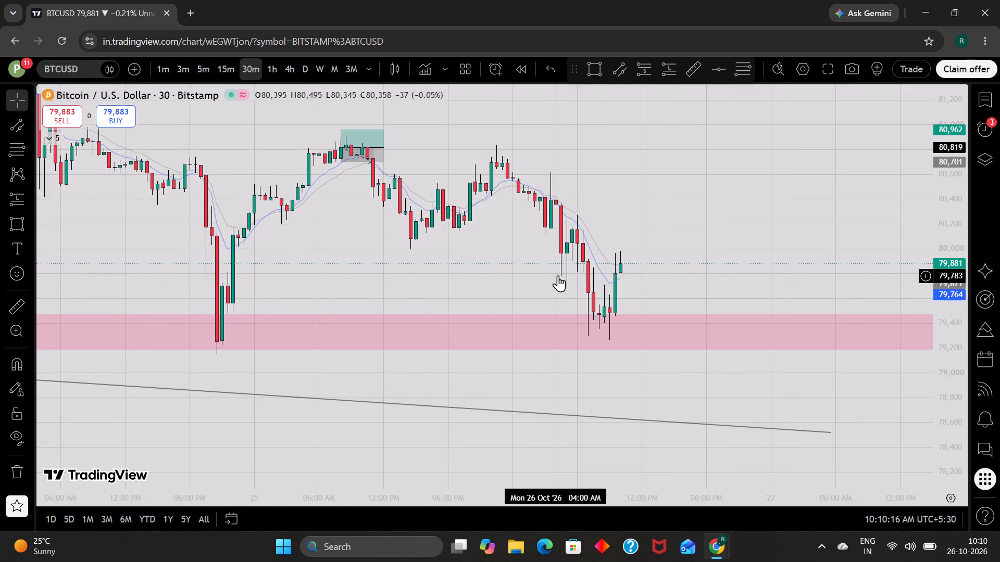
{"action": "scroll", "coordinate": [558, 275], "scroll_direction": "up", "scroll_amount": 1}
{"action": "left_click_drag", "start_coordinate": [402, 274], "coordinate": [483, 314]}
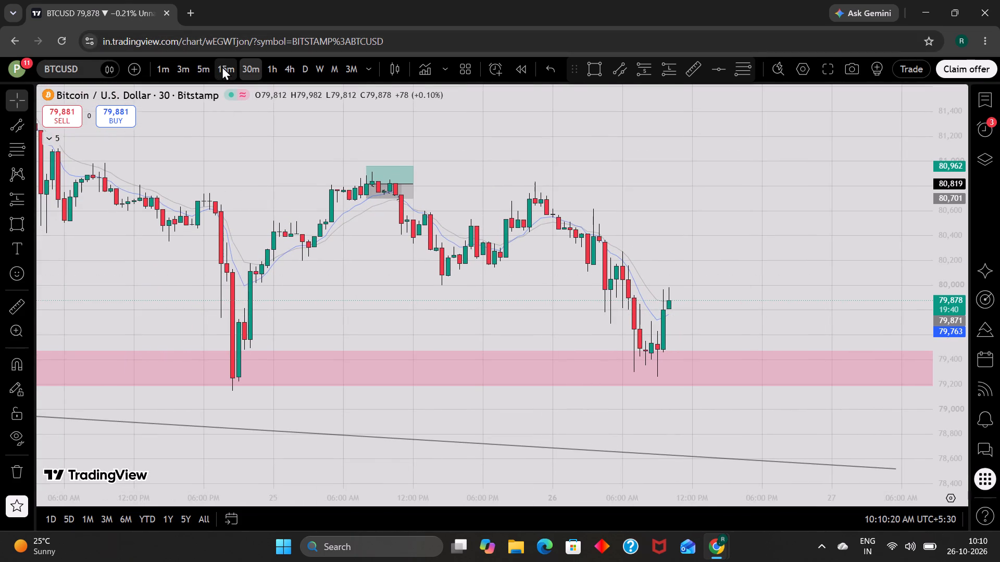
{"action": "left_click", "coordinate": [222, 66]}
{"action": "scroll", "coordinate": [945, 355], "scroll_direction": "up", "scroll_amount": 3}
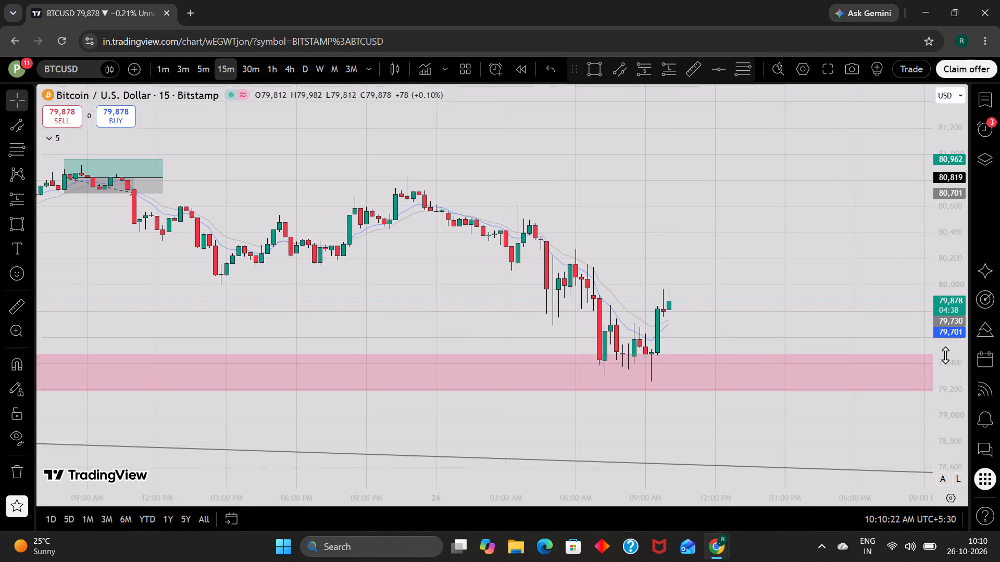
{"action": "scroll", "coordinate": [945, 355], "scroll_direction": "up", "scroll_amount": 2}
{"action": "scroll", "coordinate": [797, 318], "scroll_direction": "up", "scroll_amount": 1}
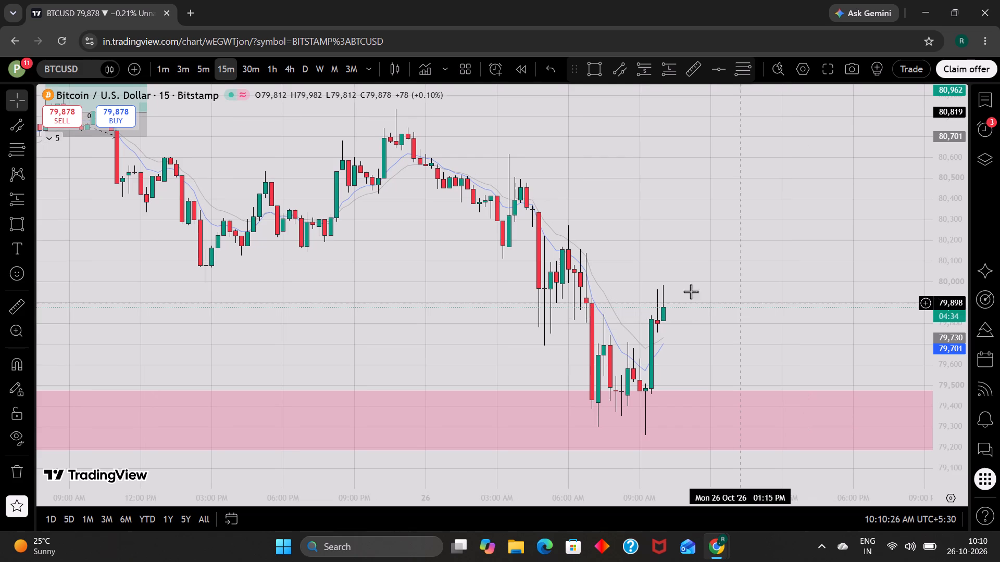
On BTCUSD's 5-minute chart, draw a descending parallel channel, 26 October 03:30–10:20 AM, upper line about 80,618 to 79,663, lower about 79,900 to 78,944.
{"action": "left_click", "coordinate": [206, 74]}
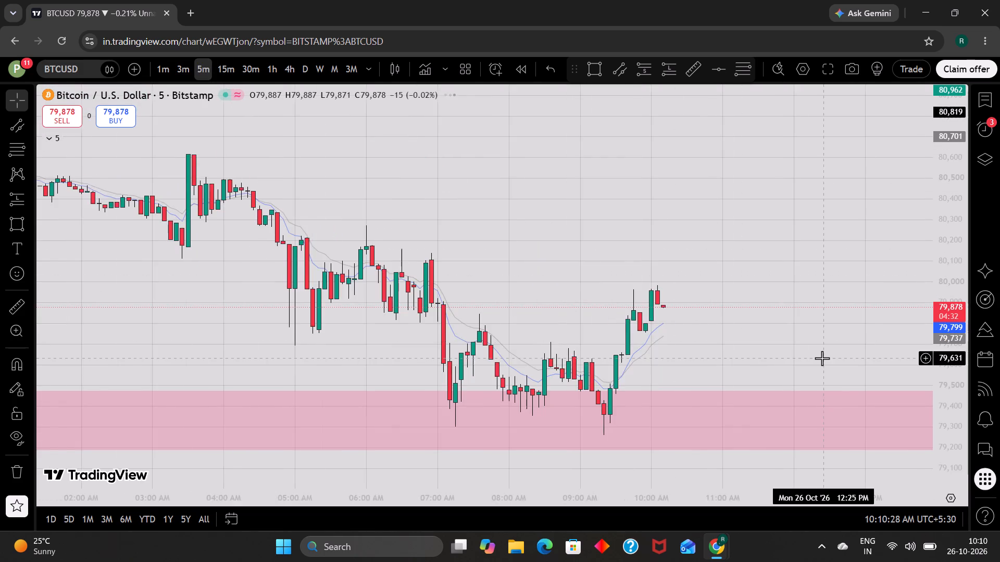
{"action": "scroll", "coordinate": [822, 358], "scroll_direction": "down", "scroll_amount": 2}
{"action": "scroll", "coordinate": [670, 274], "scroll_direction": "down", "scroll_amount": 2}
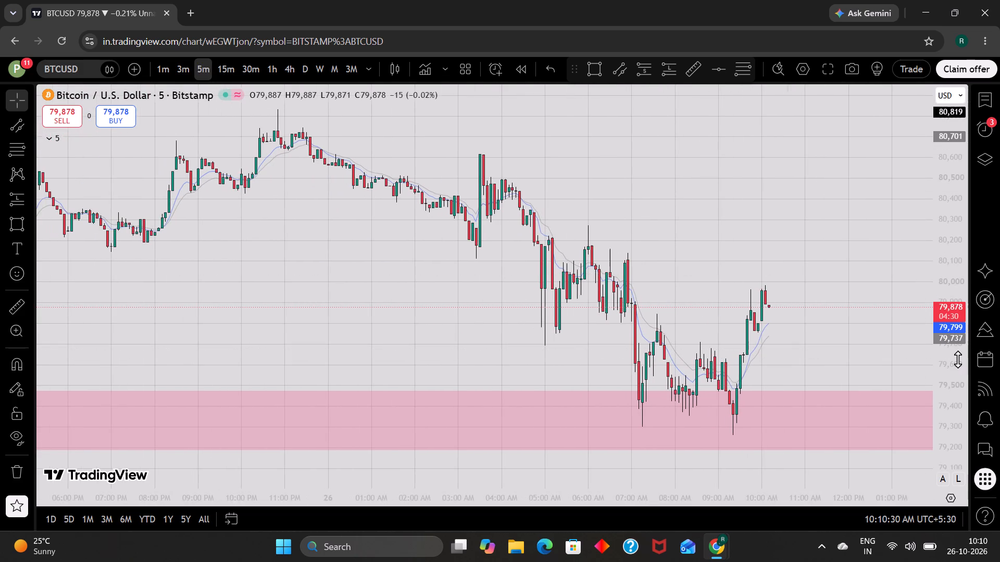
{"action": "scroll", "coordinate": [958, 359], "scroll_direction": "down", "scroll_amount": 5}
{"action": "scroll", "coordinate": [741, 234], "scroll_direction": "up", "scroll_amount": 2}
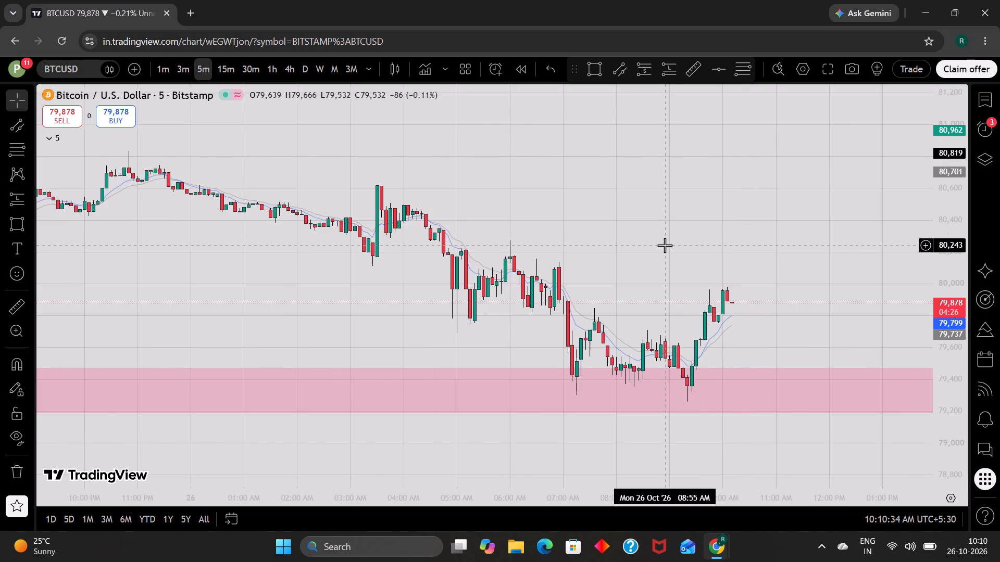
{"action": "scroll", "coordinate": [665, 245], "scroll_direction": "down", "scroll_amount": 3}
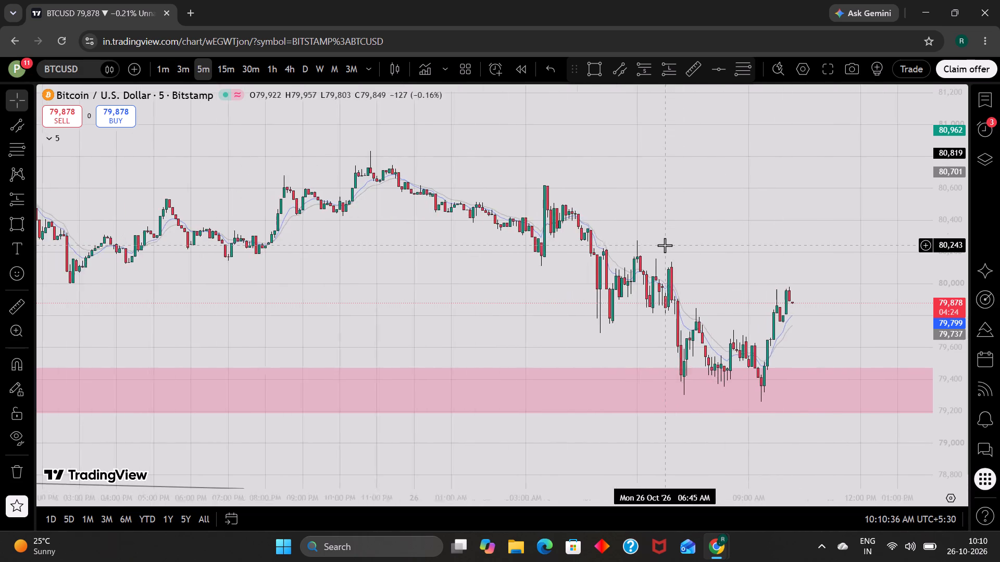
{"action": "scroll", "coordinate": [665, 245], "scroll_direction": "up", "scroll_amount": 5}
{"action": "left_click_drag", "start_coordinate": [526, 250], "coordinate": [699, 220]}
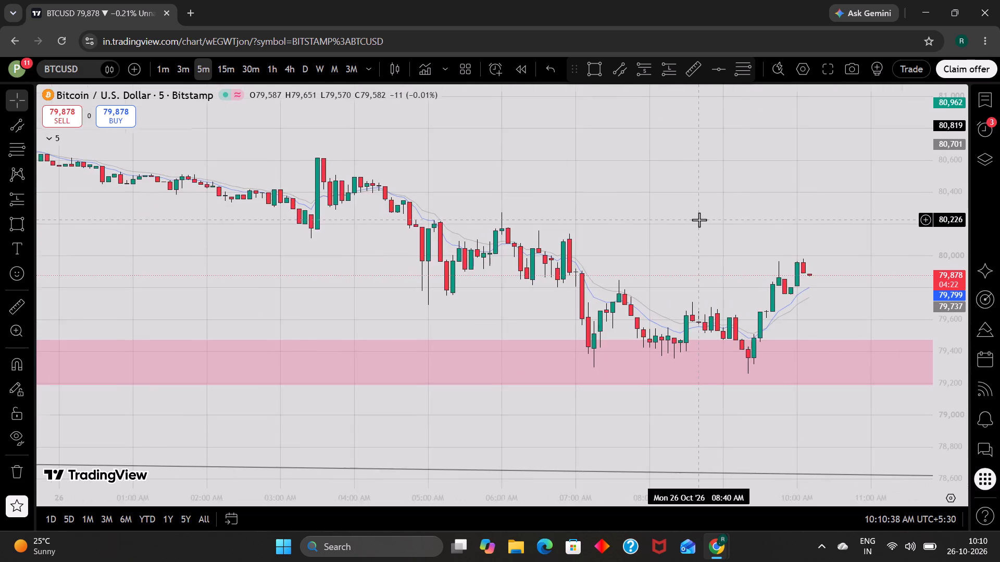
{"action": "scroll", "coordinate": [699, 220], "scroll_direction": "down", "scroll_amount": 1}
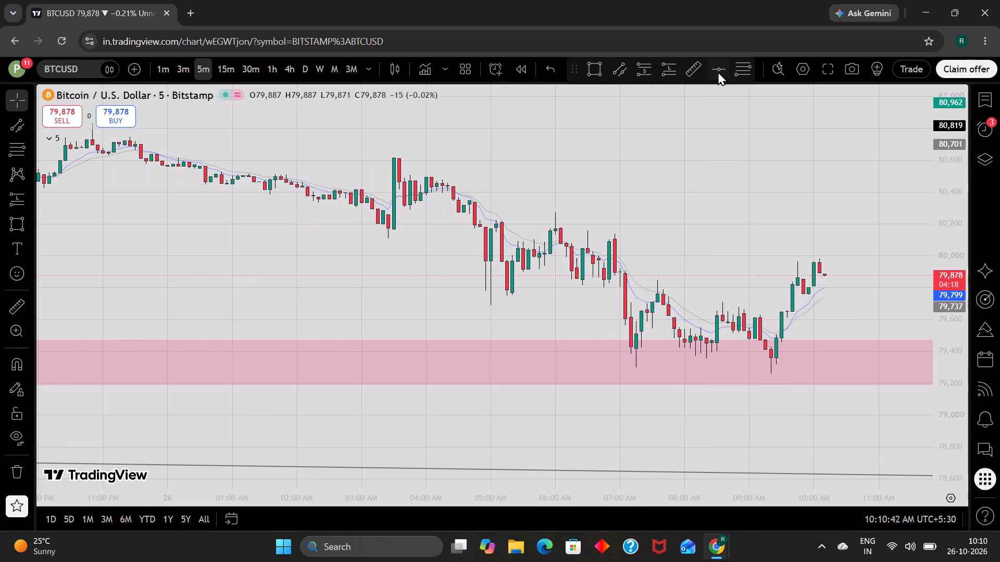
{"action": "left_click", "coordinate": [609, 74]}
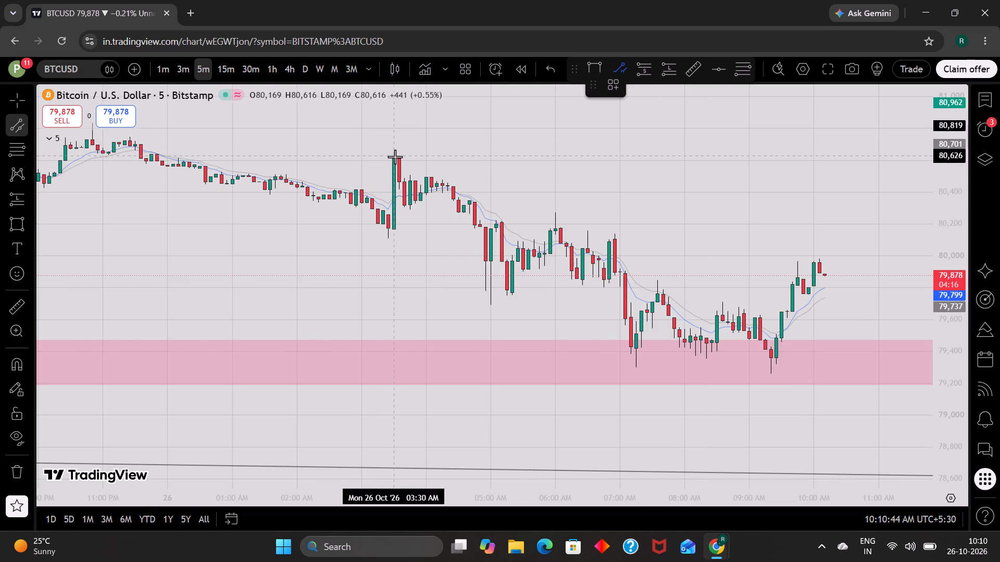
{"action": "left_click_drag", "start_coordinate": [395, 157], "coordinate": [795, 299]}
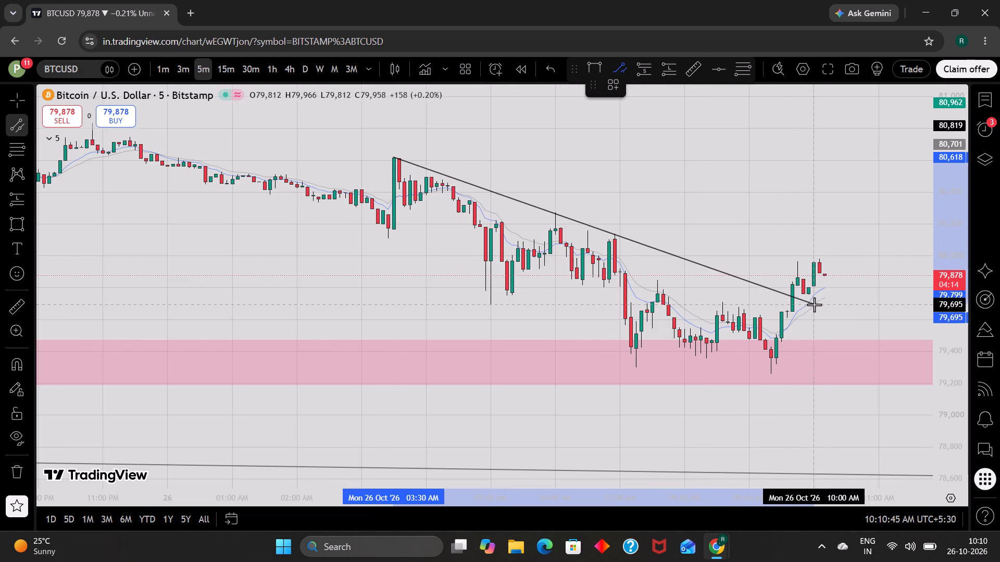
{"action": "left_click", "coordinate": [835, 309]}
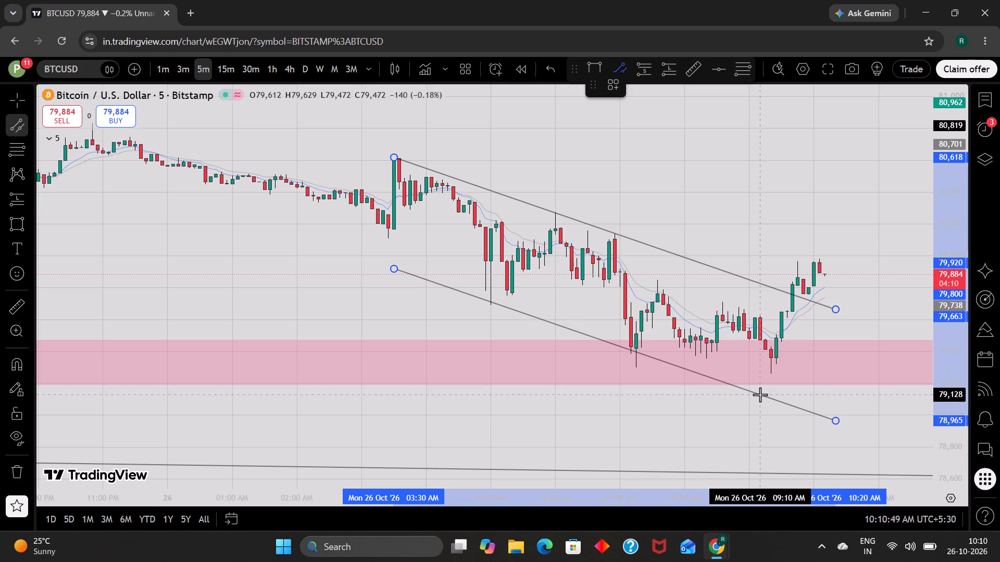
{"action": "left_click", "coordinate": [760, 398]}
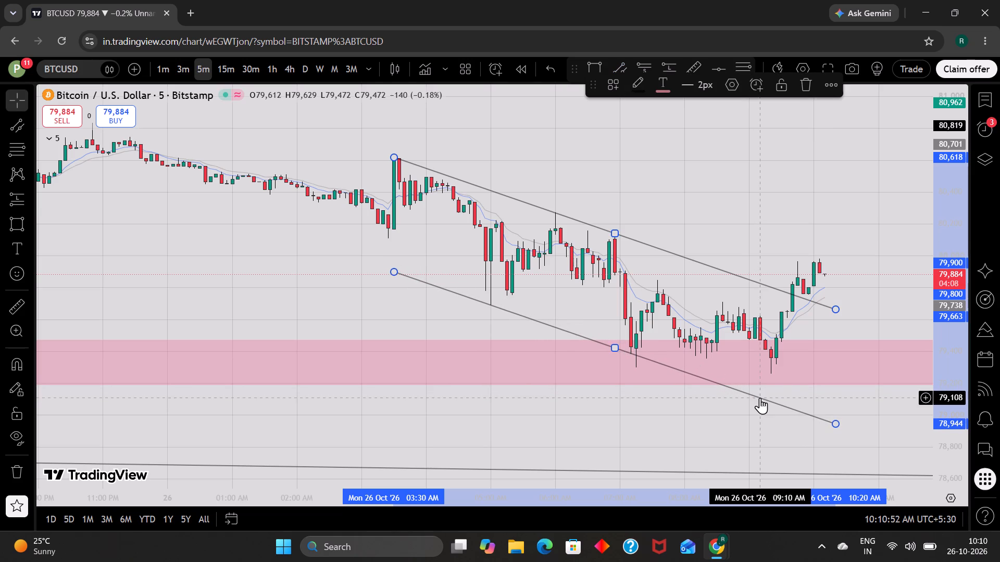
{"action": "left_click", "coordinate": [768, 218]}
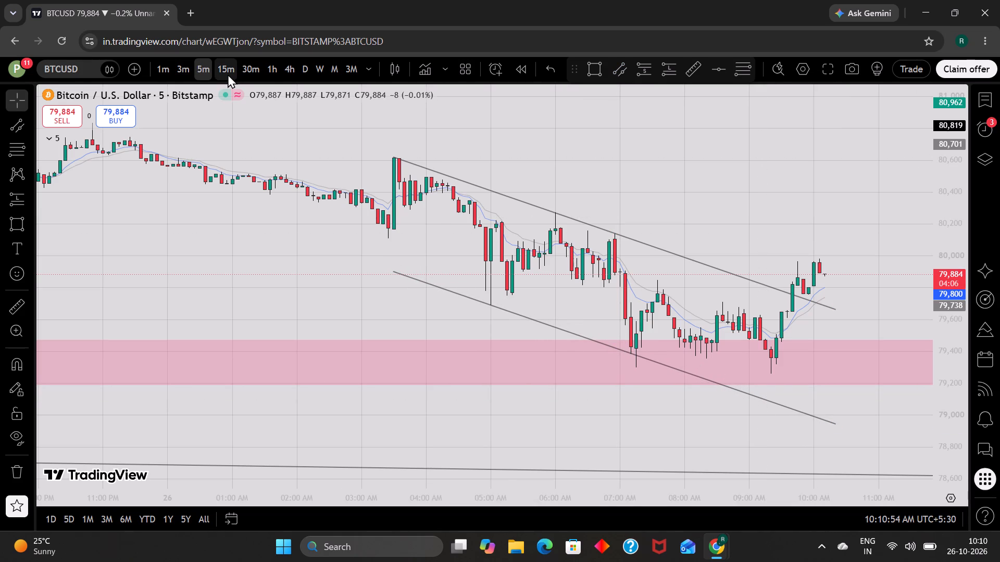
Examine BTCUSD's latest candles against the new descending channel and the rectangle on the 15-minute timeframe.
{"action": "left_click", "coordinate": [228, 74]}
{"action": "scroll", "coordinate": [735, 209], "scroll_direction": "up", "scroll_amount": 2}
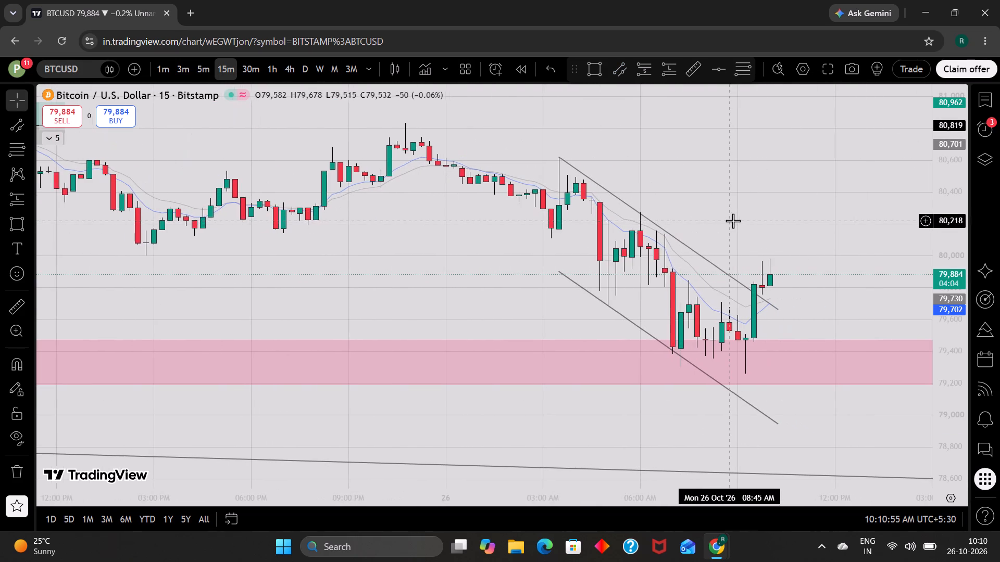
{"action": "scroll", "coordinate": [960, 328], "scroll_direction": "down", "scroll_amount": 8}
{"action": "scroll", "coordinate": [763, 252], "scroll_direction": "up", "scroll_amount": 1}
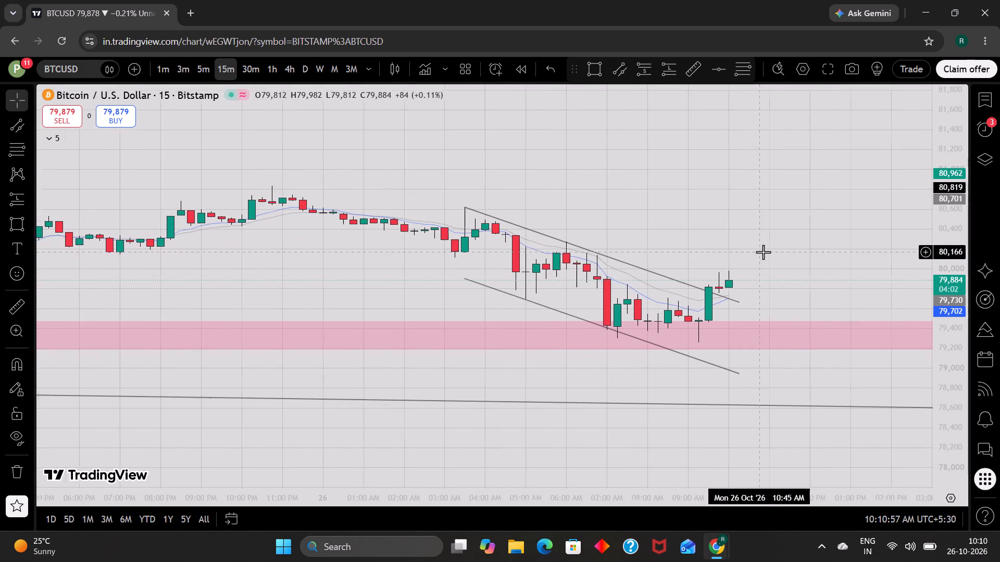
{"action": "scroll", "coordinate": [763, 252], "scroll_direction": "up", "scroll_amount": 1}
{"action": "scroll", "coordinate": [947, 315], "scroll_direction": "up", "scroll_amount": 5}
{"action": "left_click_drag", "start_coordinate": [847, 313], "coordinate": [835, 300]}
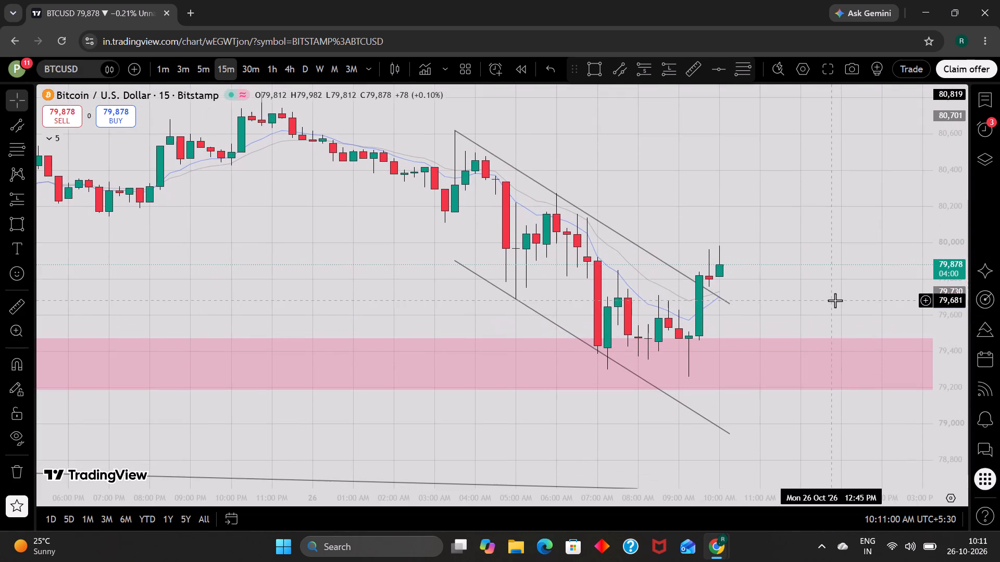
Extend the end of BTCUSD's small descending channel to about 10:45 AM on 26 October, keeping its slope along the decline.
{"action": "left_click_drag", "start_coordinate": [733, 302], "coordinate": [751, 310]}
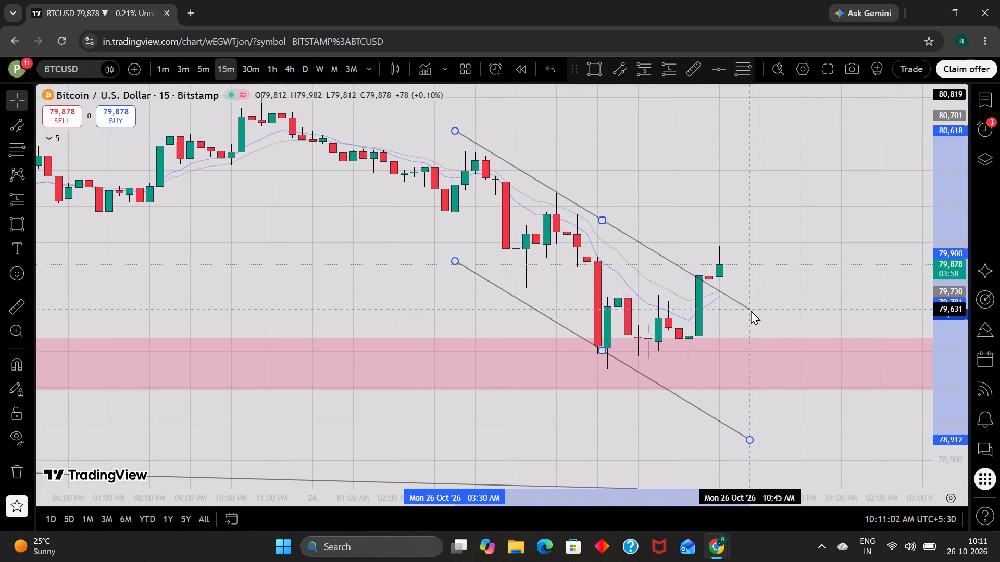
{"action": "left_click_drag", "start_coordinate": [751, 310], "coordinate": [754, 316]}
{"action": "left_click", "coordinate": [754, 316]}
{"action": "left_click_drag", "start_coordinate": [774, 258], "coordinate": [938, 301]}
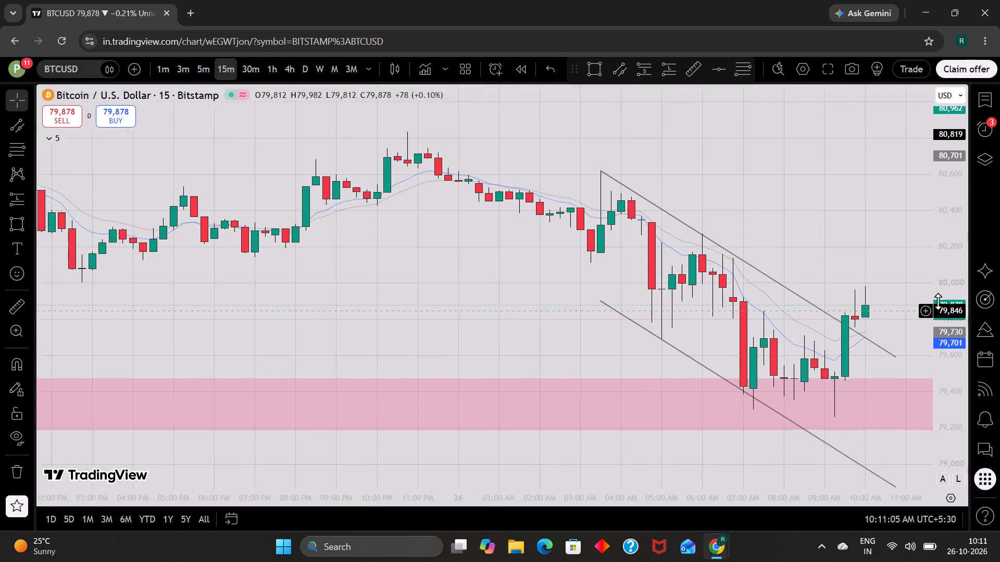
{"action": "left_click_drag", "start_coordinate": [938, 301], "coordinate": [882, 264]}
On the 5-minute chart, collapse the small channel's lower line onto its upper line, leaving one descending trend line over the highs.
{"action": "left_click", "coordinate": [198, 66]}
{"action": "scroll", "coordinate": [613, 129], "scroll_direction": "down", "scroll_amount": 3}
{"action": "scroll", "coordinate": [654, 161], "scroll_direction": "down", "scroll_amount": 1}
{"action": "left_click_drag", "start_coordinate": [721, 193], "coordinate": [686, 183]}
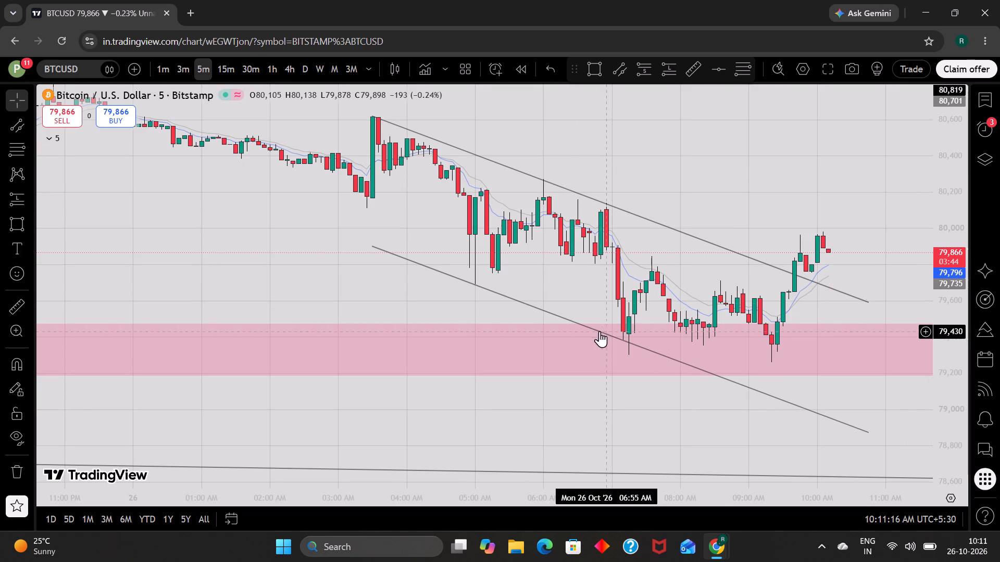
{"action": "left_click_drag", "start_coordinate": [621, 338], "coordinate": [678, 227]}
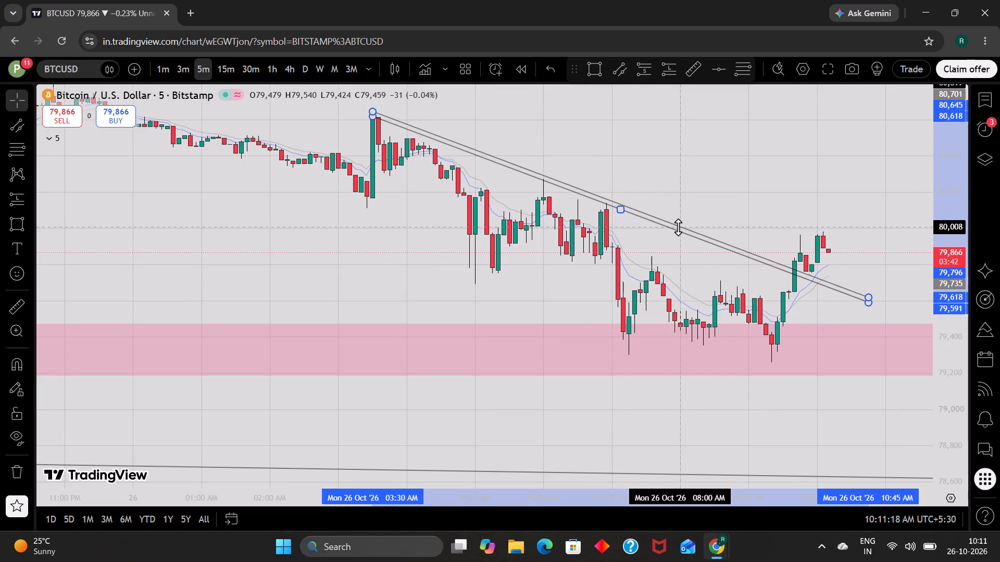
{"action": "left_click_drag", "start_coordinate": [678, 227], "coordinate": [677, 229]}
{"action": "left_click", "coordinate": [677, 229]}
{"action": "left_click", "coordinate": [744, 209]}
Draw a thin rectangle over the breakout area below the latest candles, about 79,638 to 79,692, from 08:10 to about 10:35 AM.
{"action": "scroll", "coordinate": [744, 209], "scroll_direction": "down", "scroll_amount": 1}
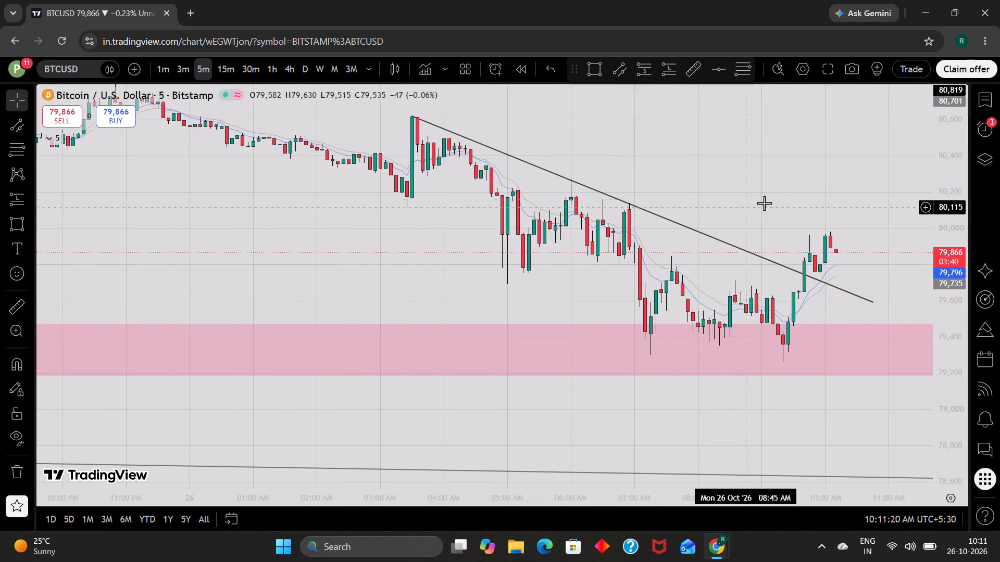
{"action": "left_click_drag", "start_coordinate": [773, 199], "coordinate": [715, 224]}
{"action": "scroll", "coordinate": [715, 224], "scroll_direction": "up", "scroll_amount": 1}
{"action": "left_click_drag", "start_coordinate": [708, 227], "coordinate": [693, 227]}
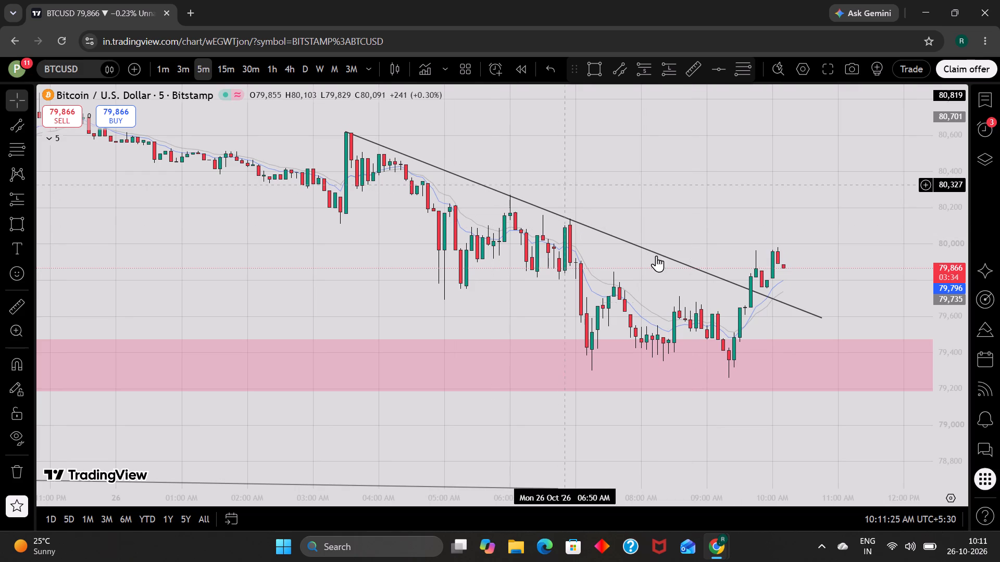
{"action": "left_click", "coordinate": [597, 71]}
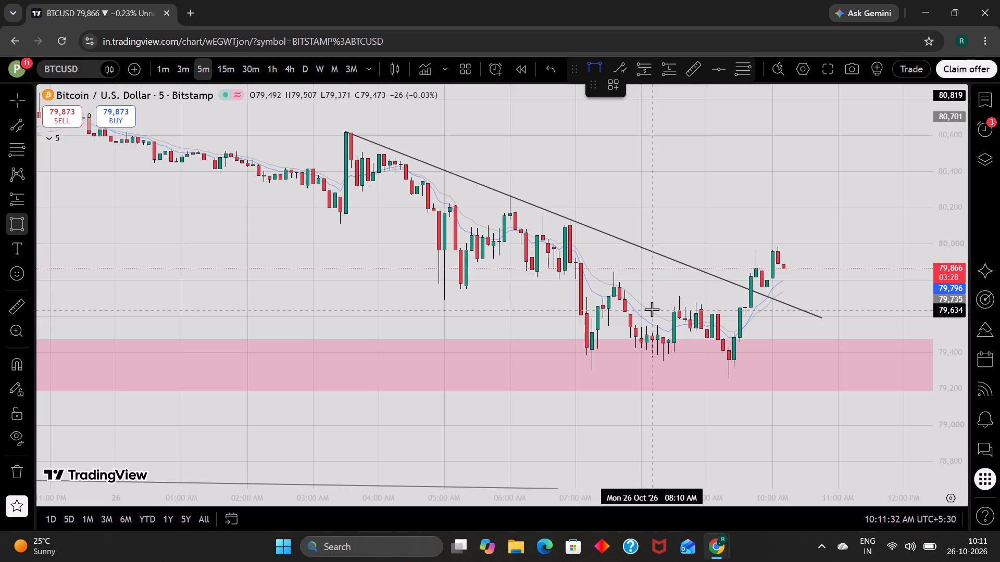
{"action": "left_click_drag", "start_coordinate": [651, 309], "coordinate": [814, 299]}
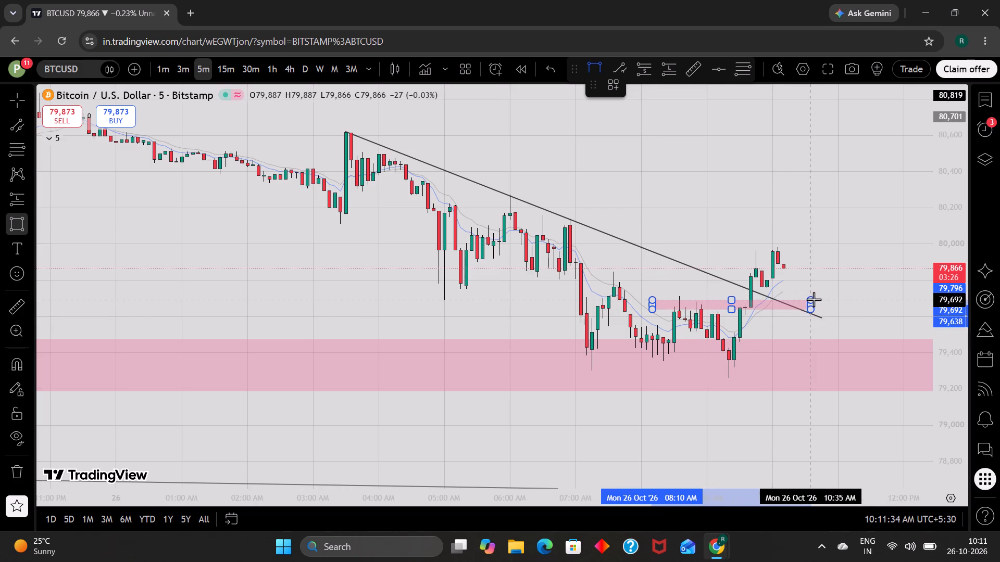
{"action": "left_click_drag", "start_coordinate": [814, 299], "coordinate": [815, 299]}
{"action": "left_click", "coordinate": [815, 299]}
{"action": "left_click", "coordinate": [856, 262]}
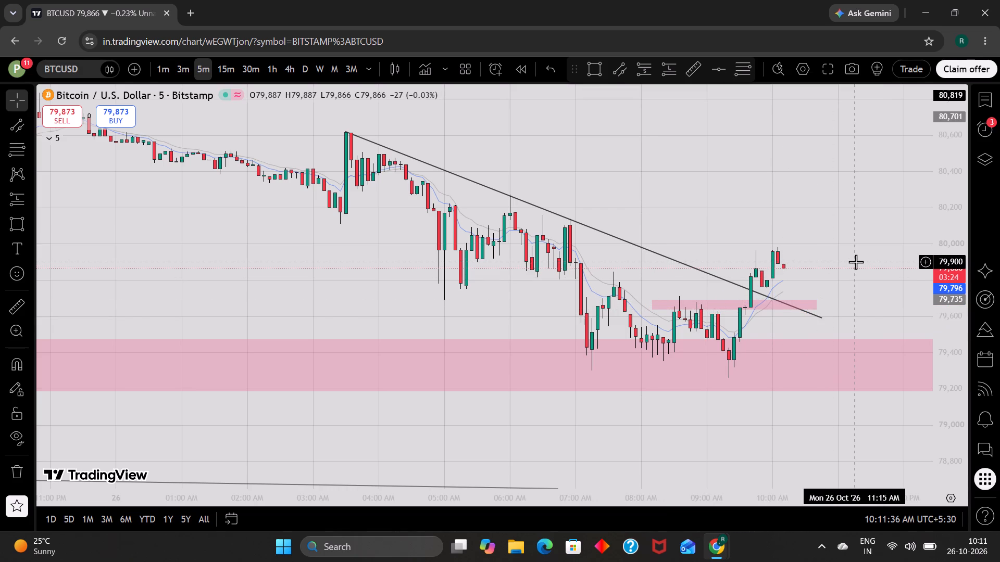
Examine BTCUSD's latest 4-hour candles at the rectangle marking the lows and against the large channel's lower line.
{"action": "left_click_drag", "start_coordinate": [854, 269], "coordinate": [845, 238]}
{"action": "scroll", "coordinate": [845, 238], "scroll_direction": "down", "scroll_amount": 2}
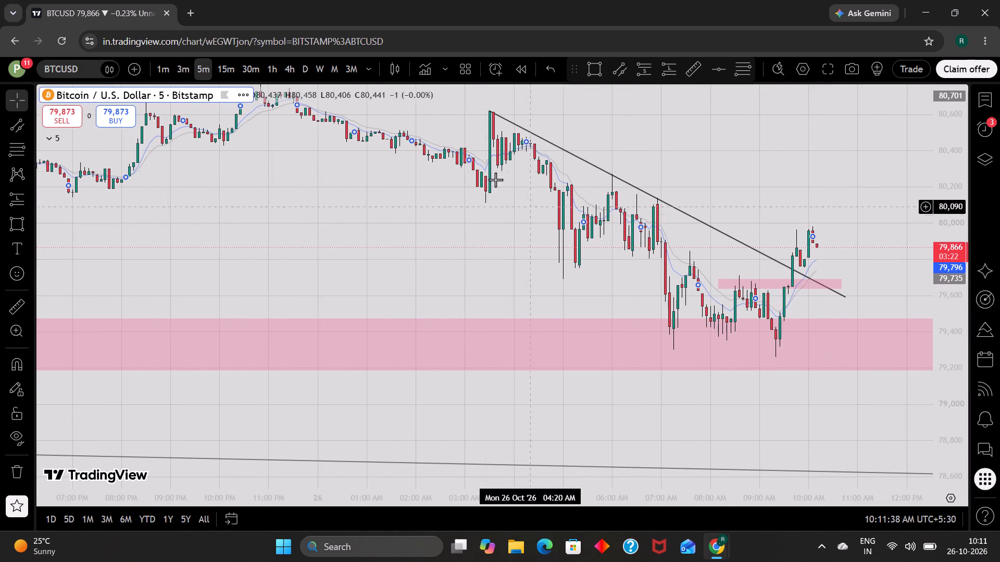
{"action": "left_click", "coordinate": [289, 67]}
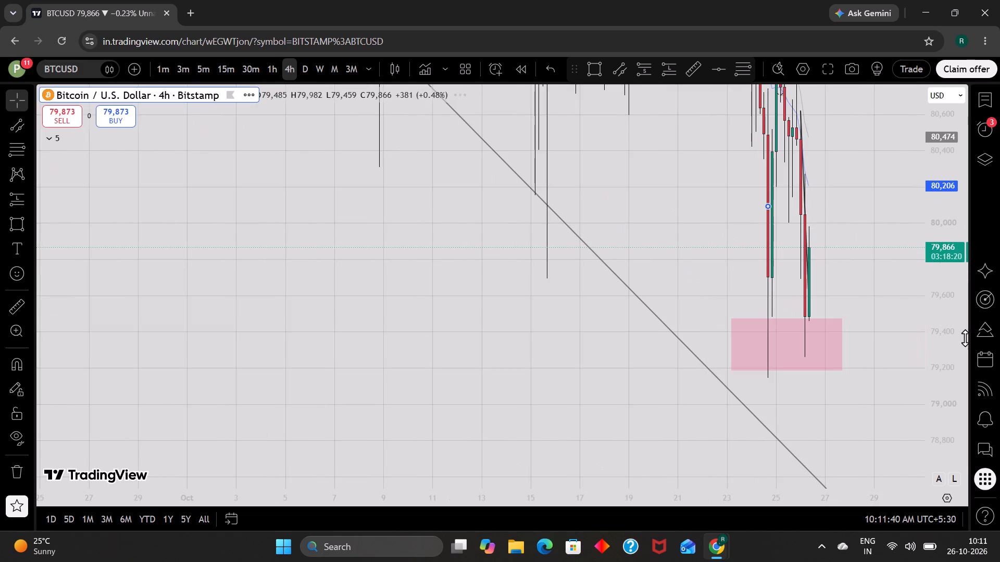
{"action": "scroll", "coordinate": [959, 340], "scroll_direction": "down", "scroll_amount": 12}
{"action": "scroll", "coordinate": [846, 350], "scroll_direction": "up", "scroll_amount": 1}
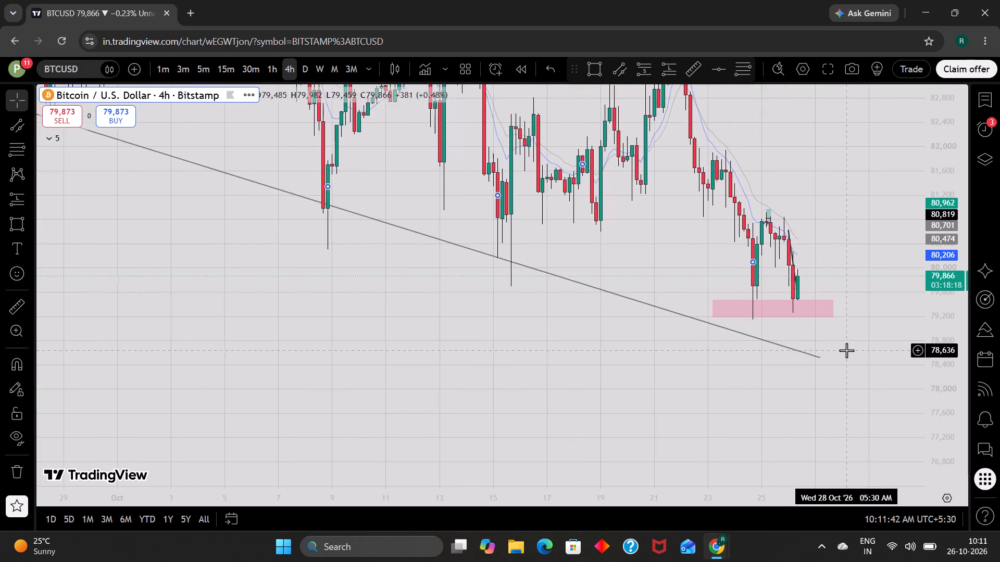
{"action": "scroll", "coordinate": [846, 350], "scroll_direction": "up", "scroll_amount": 1}
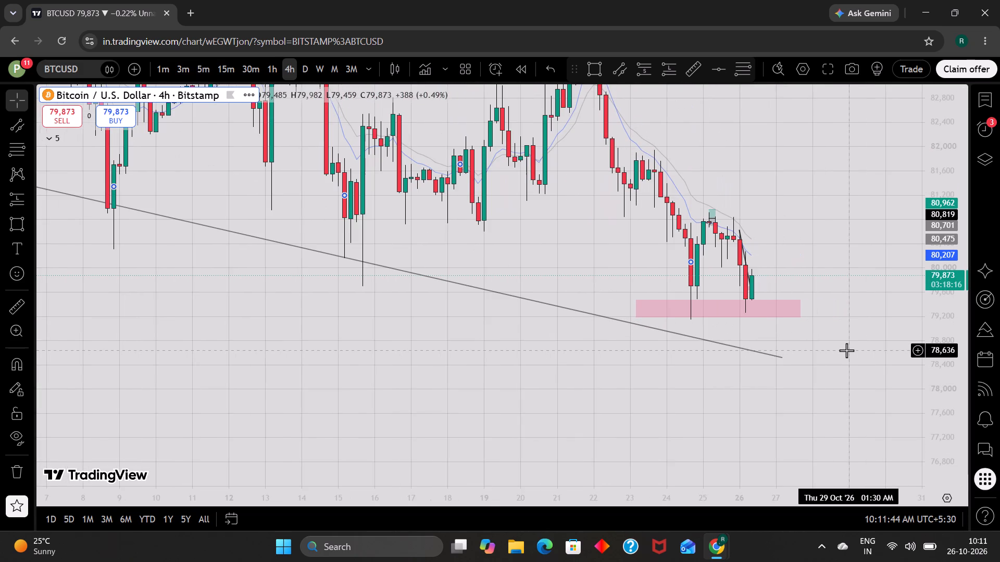
{"action": "scroll", "coordinate": [846, 350], "scroll_direction": "up", "scroll_amount": 1}
{"action": "scroll", "coordinate": [952, 357], "scroll_direction": "down", "scroll_amount": 2}
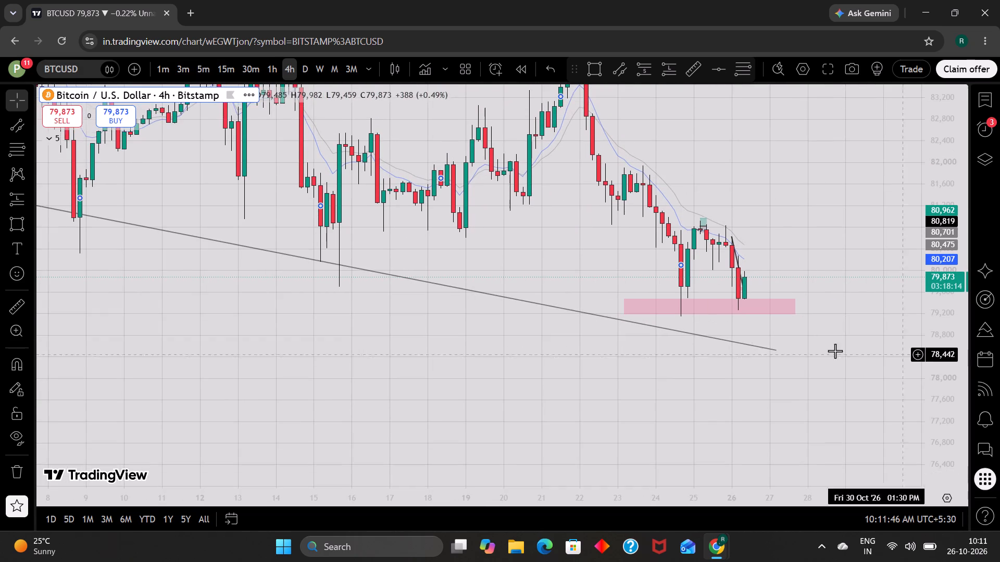
{"action": "scroll", "coordinate": [786, 342], "scroll_direction": "up", "scroll_amount": 1}
{"action": "scroll", "coordinate": [939, 364], "scroll_direction": "down", "scroll_amount": 1}
{"action": "scroll", "coordinate": [939, 364], "scroll_direction": "up", "scroll_amount": 4}
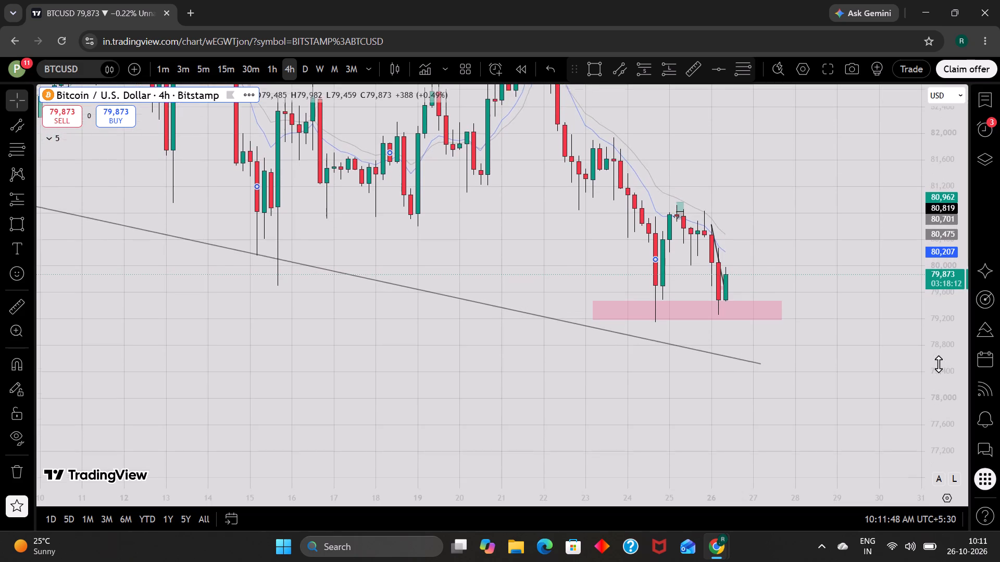
{"action": "scroll", "coordinate": [805, 352], "scroll_direction": "up", "scroll_amount": 1}
{"action": "left_click", "coordinate": [272, 72]}
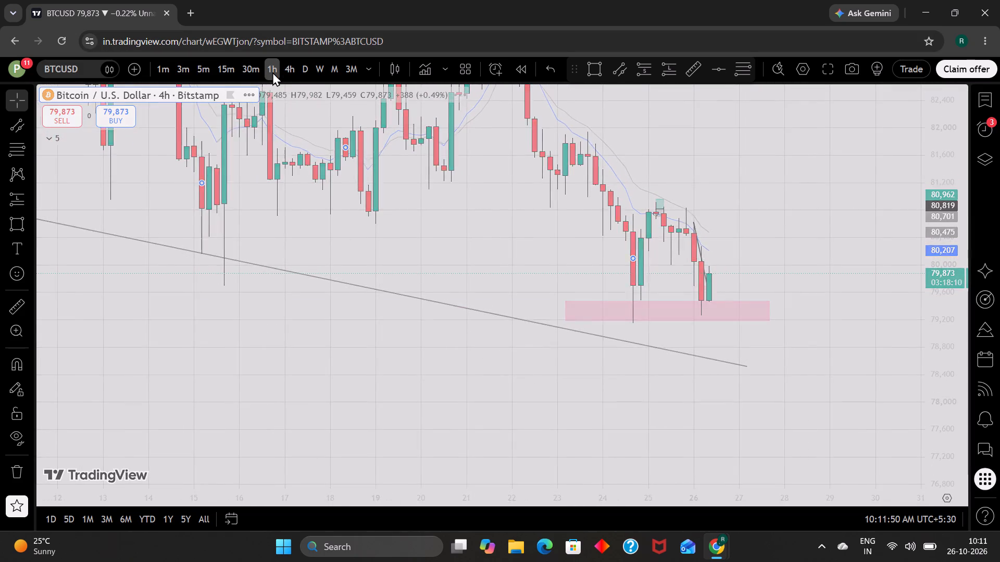
{"action": "left_click", "coordinate": [286, 70]}
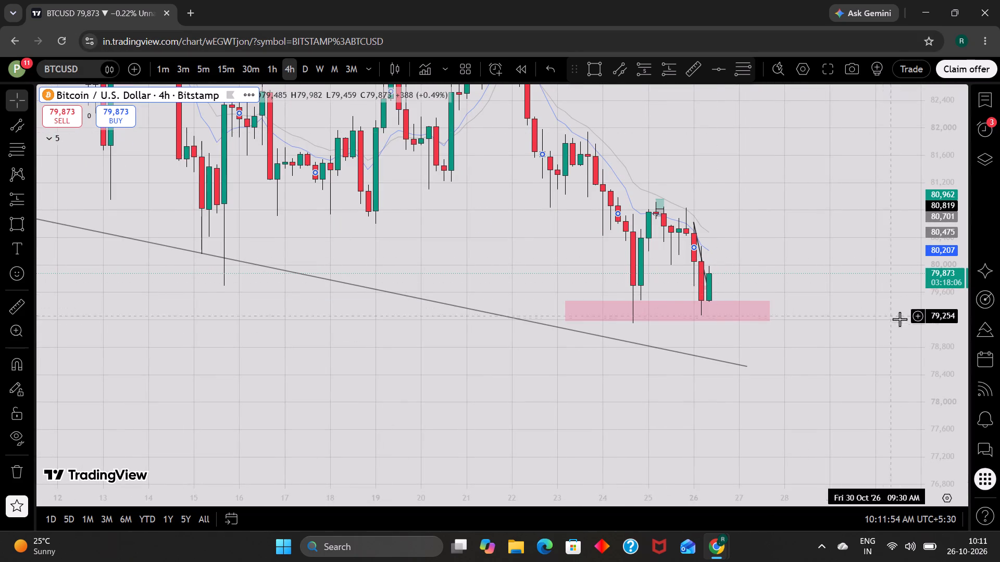
{"action": "scroll", "coordinate": [934, 321], "scroll_direction": "down", "scroll_amount": 3}
{"action": "scroll", "coordinate": [794, 327], "scroll_direction": "up", "scroll_amount": 1}
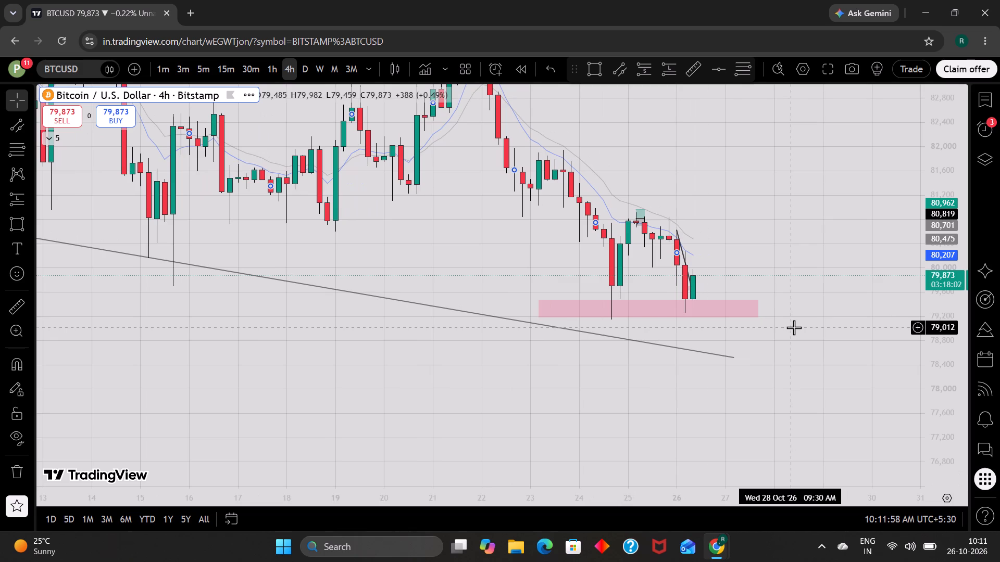
Examine BTCUSD's 4-hour decline along the large channel's lower line, including the September rally that precedes it.
{"action": "left_click", "coordinate": [459, 257]}
{"action": "left_click_drag", "start_coordinate": [459, 257], "coordinate": [465, 275]}
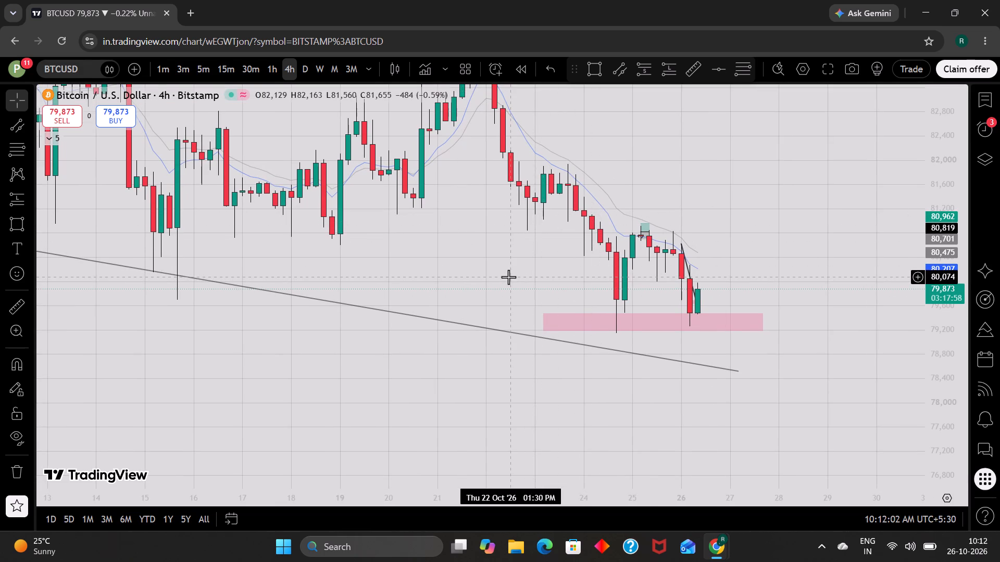
{"action": "left_click_drag", "start_coordinate": [508, 277], "coordinate": [506, 269]}
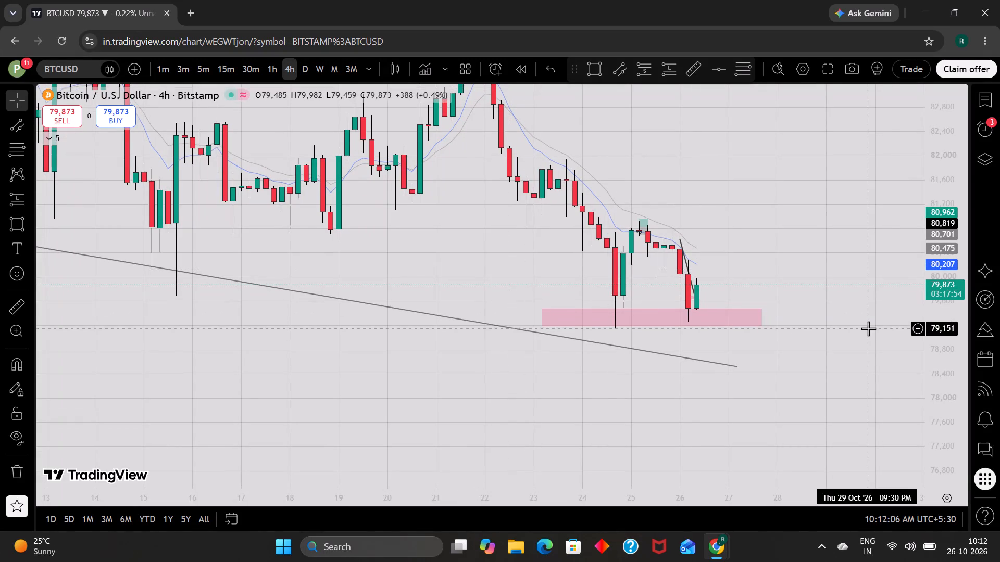
{"action": "scroll", "coordinate": [946, 343], "scroll_direction": "up", "scroll_amount": 5}
{"action": "scroll", "coordinate": [883, 341], "scroll_direction": "up", "scroll_amount": 1}
{"action": "scroll", "coordinate": [883, 341], "scroll_direction": "down", "scroll_amount": 6}
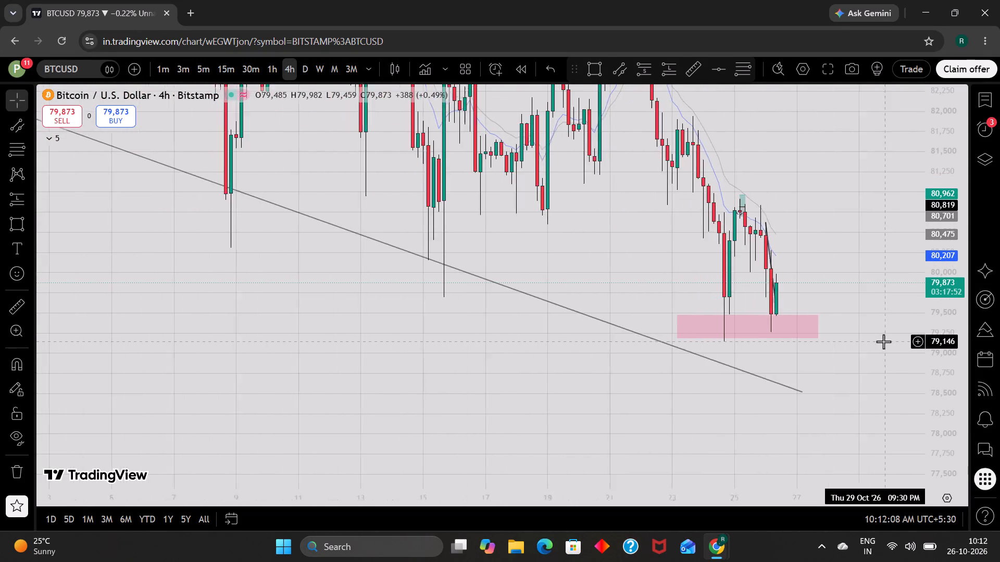
{"action": "scroll", "coordinate": [948, 383], "scroll_direction": "down", "scroll_amount": 1}
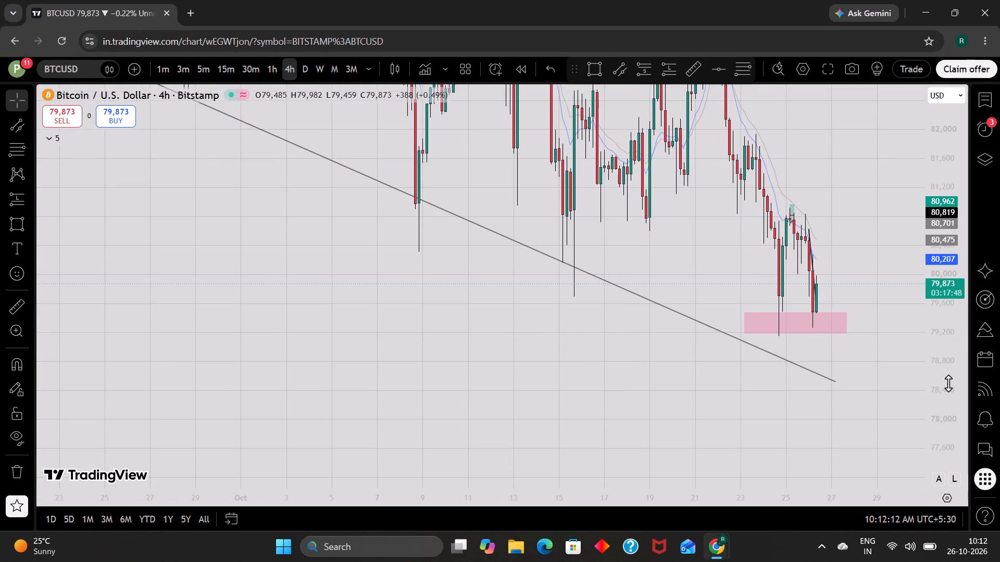
{"action": "scroll", "coordinate": [948, 383], "scroll_direction": "down", "scroll_amount": 5}
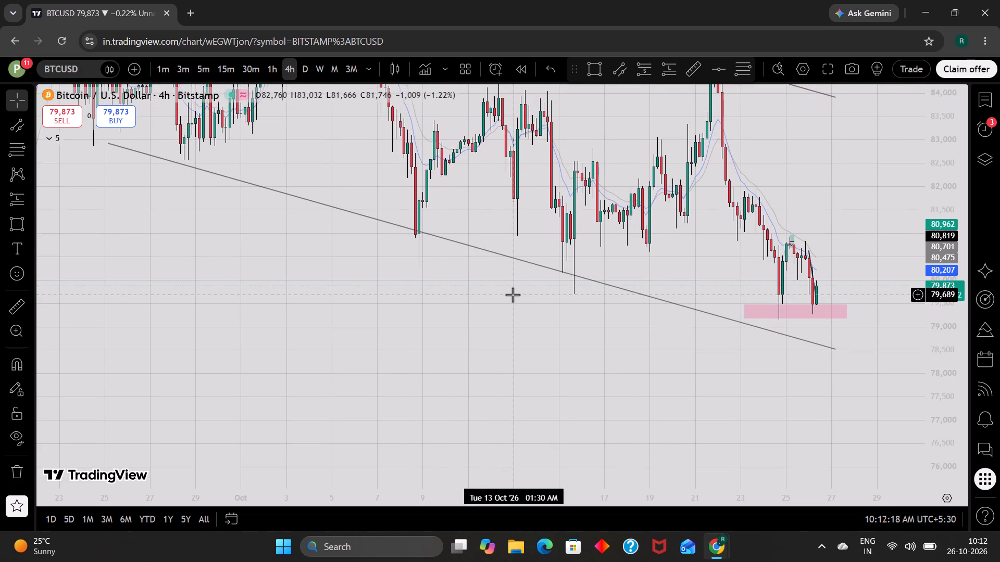
{"action": "scroll", "coordinate": [512, 295], "scroll_direction": "down", "scroll_amount": 3}
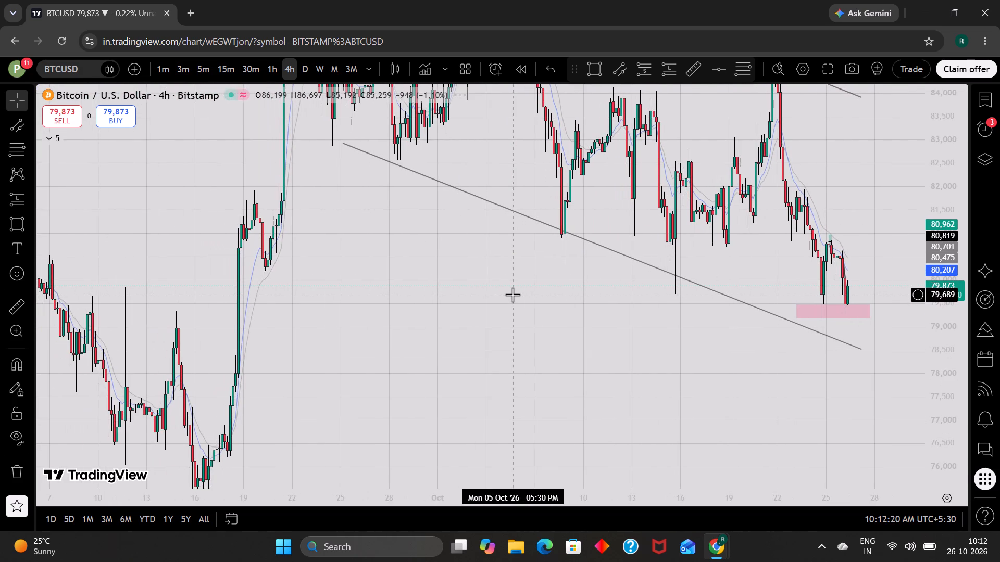
{"action": "scroll", "coordinate": [512, 295], "scroll_direction": "down", "scroll_amount": 1}
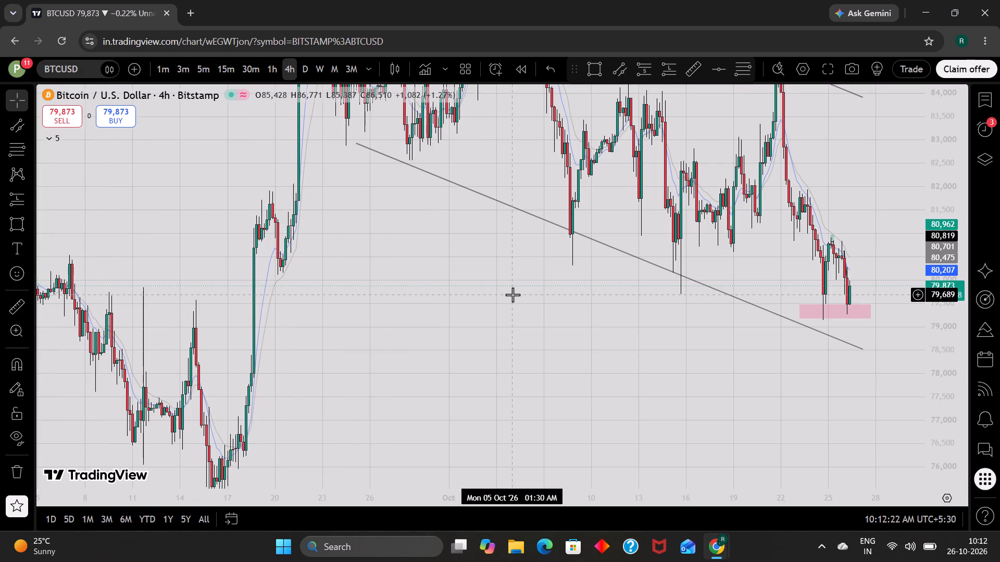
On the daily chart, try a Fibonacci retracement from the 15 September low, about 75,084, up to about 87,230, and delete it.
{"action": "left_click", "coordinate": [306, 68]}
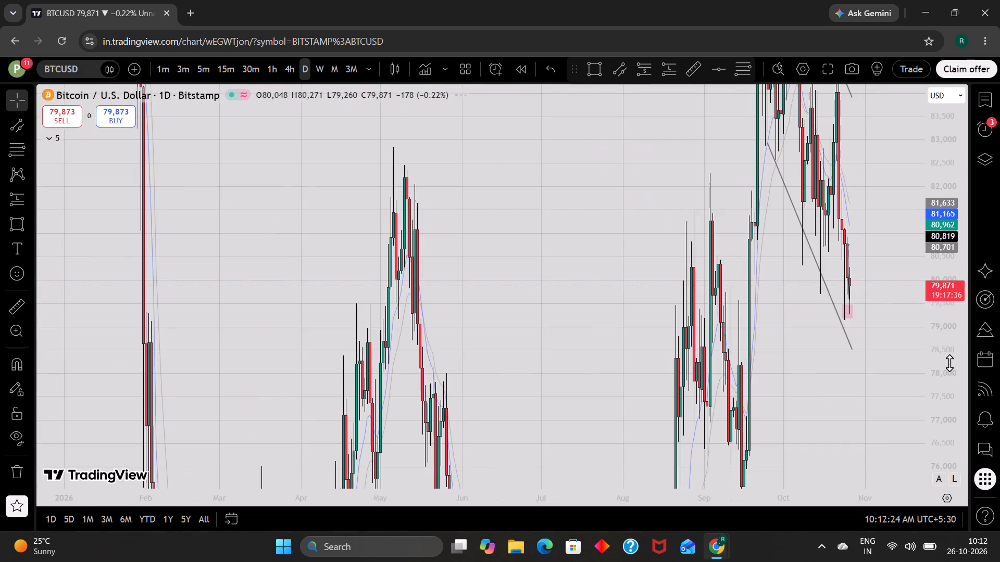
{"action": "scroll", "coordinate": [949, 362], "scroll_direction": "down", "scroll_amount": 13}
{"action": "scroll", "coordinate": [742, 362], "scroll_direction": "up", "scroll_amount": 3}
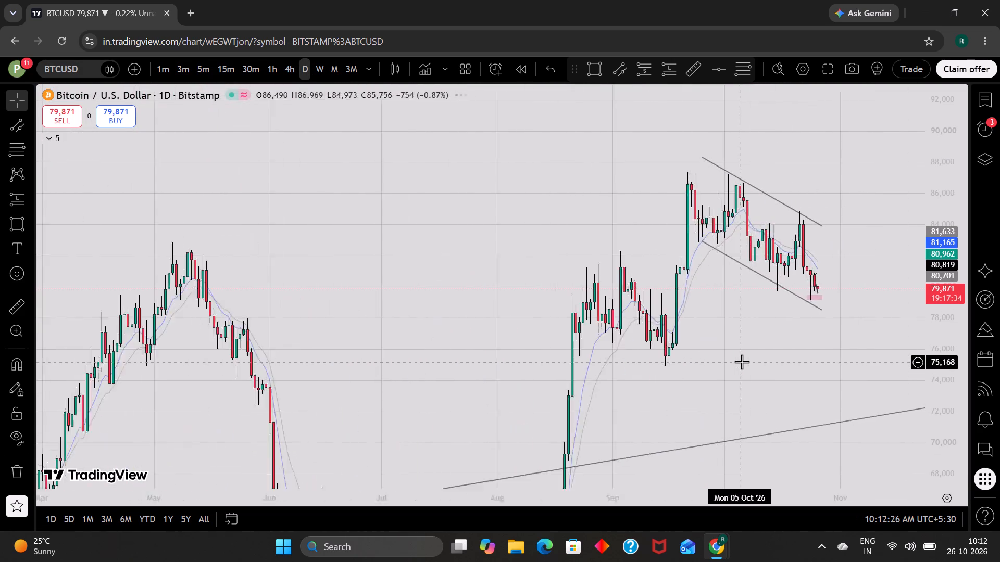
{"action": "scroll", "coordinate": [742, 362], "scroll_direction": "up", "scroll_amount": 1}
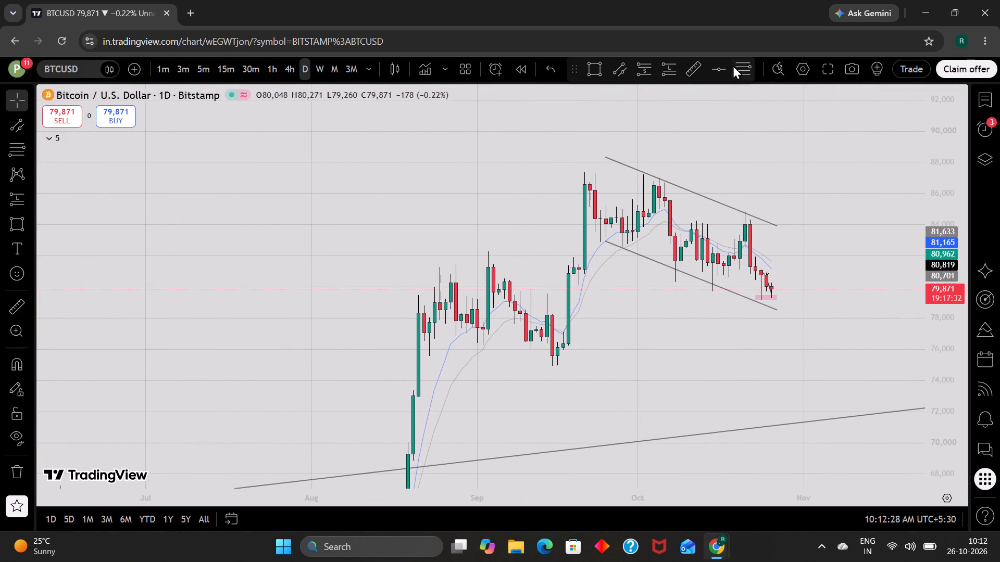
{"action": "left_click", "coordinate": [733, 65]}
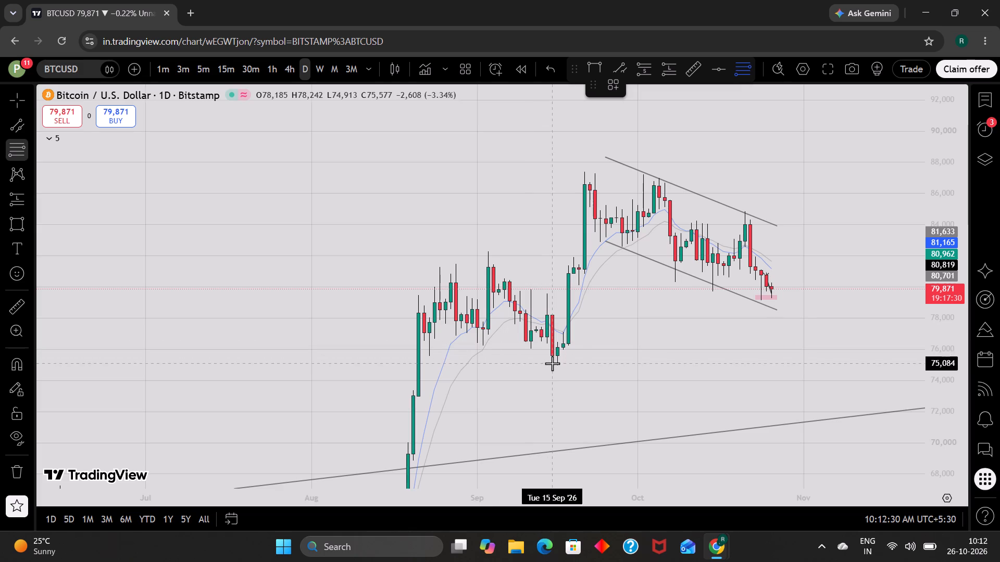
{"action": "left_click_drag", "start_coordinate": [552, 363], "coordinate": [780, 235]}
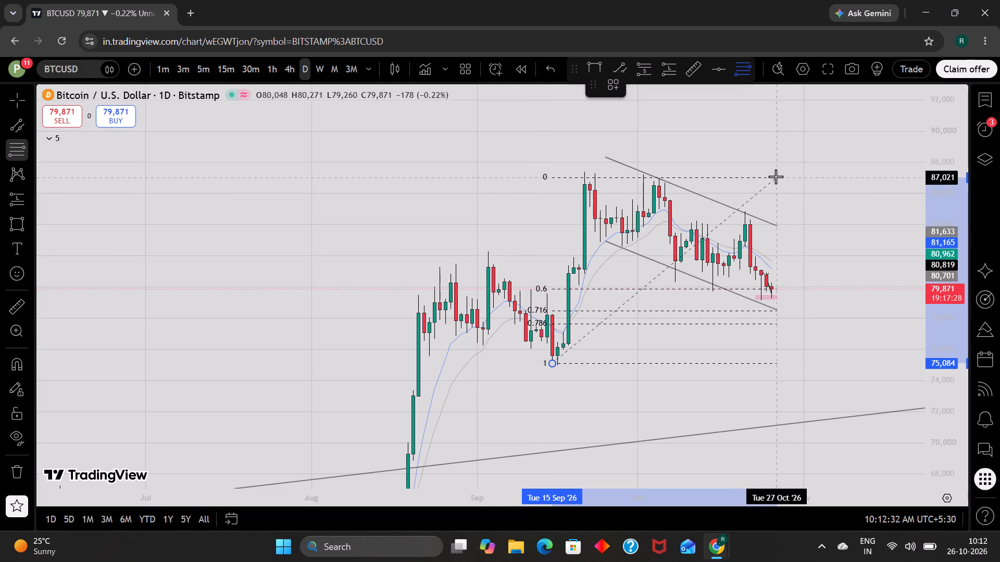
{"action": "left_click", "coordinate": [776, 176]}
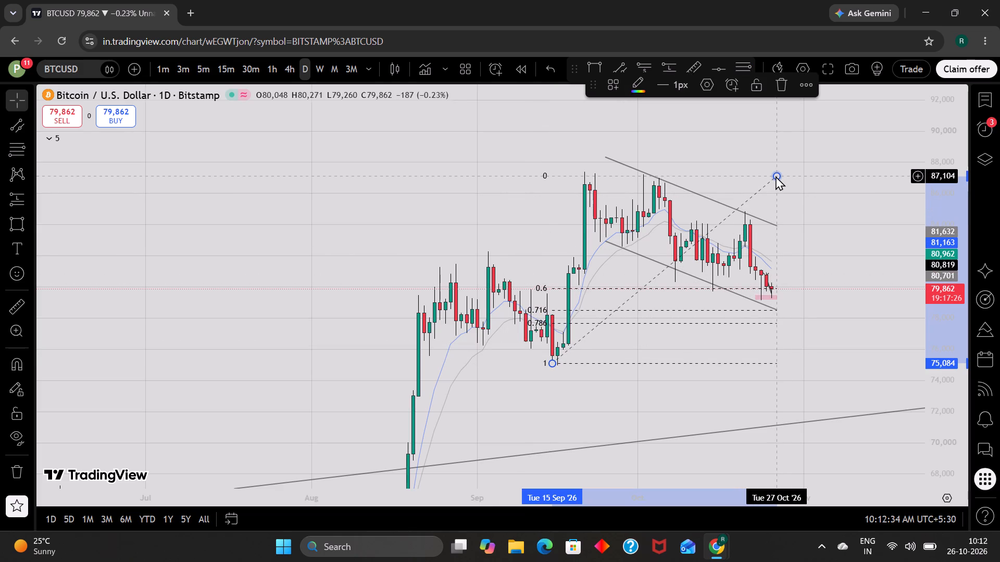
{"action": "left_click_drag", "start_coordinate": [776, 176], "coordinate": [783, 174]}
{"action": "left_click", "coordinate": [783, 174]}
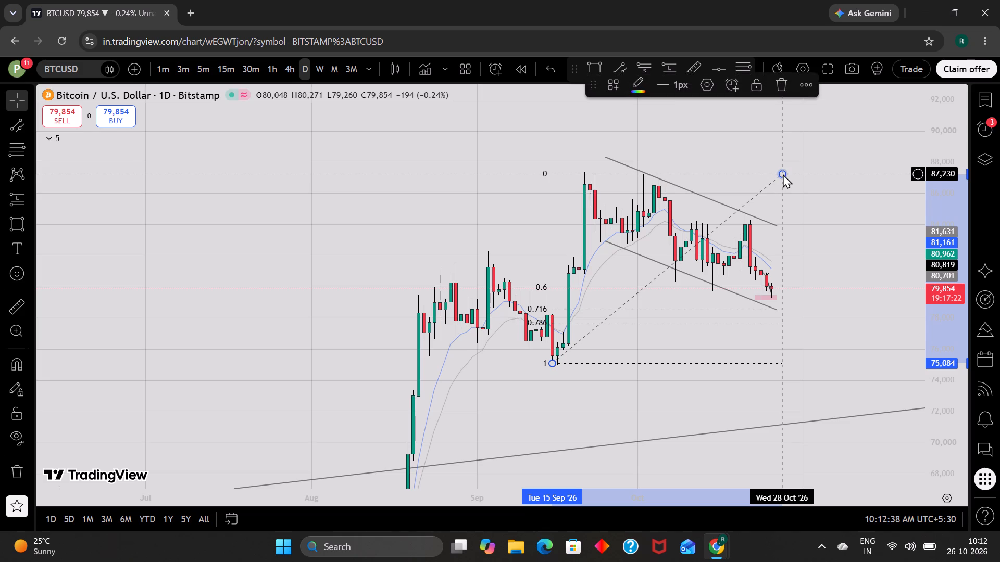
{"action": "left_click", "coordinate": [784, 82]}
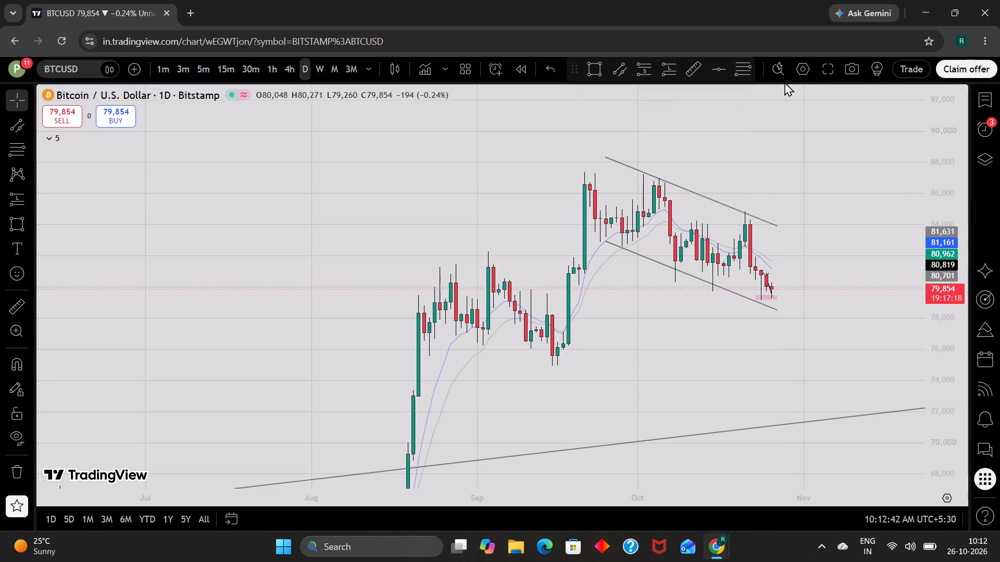
Check BTCUSD on the weekly timeframe and return to the 4-hour timeframe.
{"action": "left_click", "coordinate": [316, 65]}
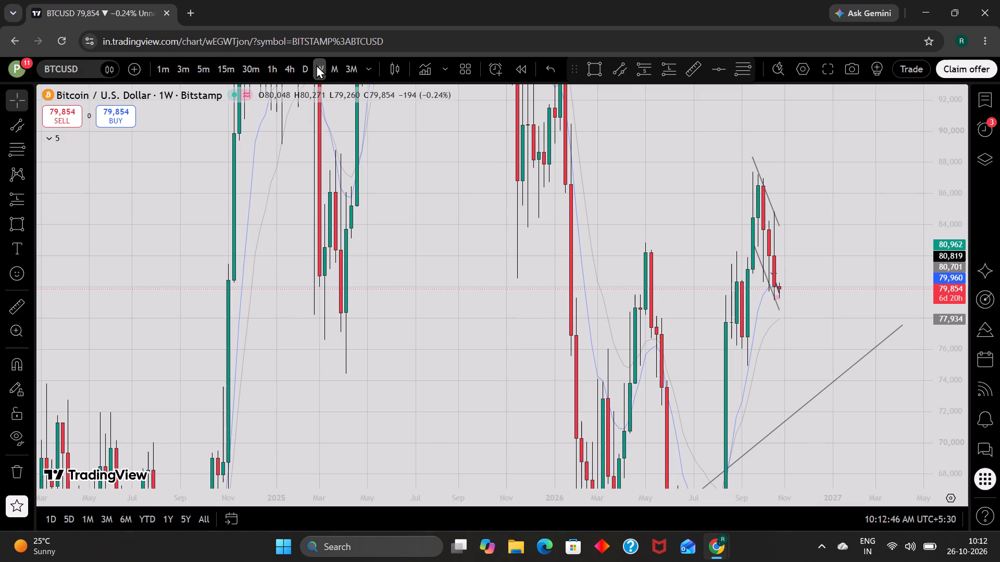
{"action": "left_click", "coordinate": [287, 68]}
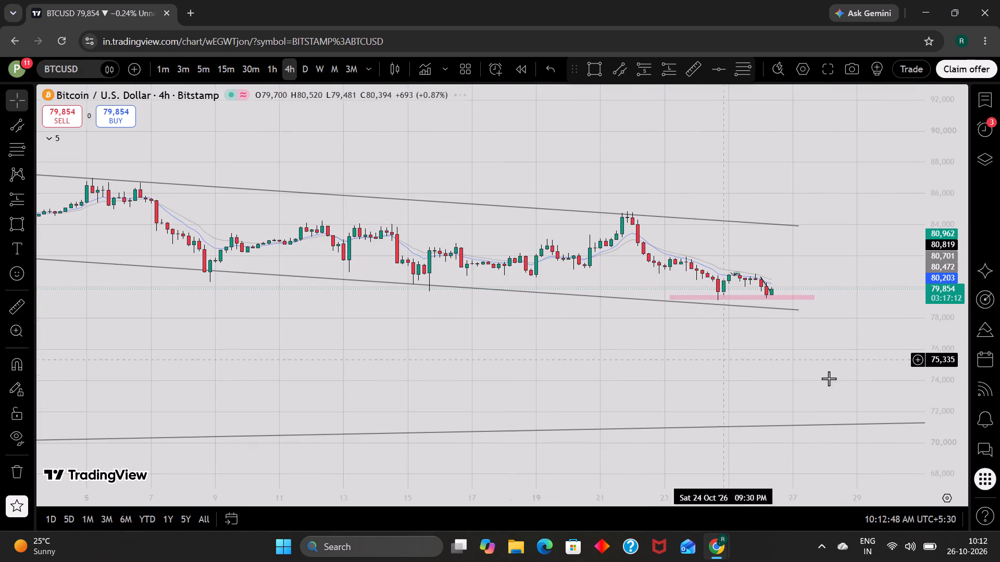
Examine BTCUSD's latest candles above the rectangle marking the lows on the 4-hour, 1-hour and 15-minute timeframes.
{"action": "scroll", "coordinate": [940, 370], "scroll_direction": "up", "scroll_amount": 11}
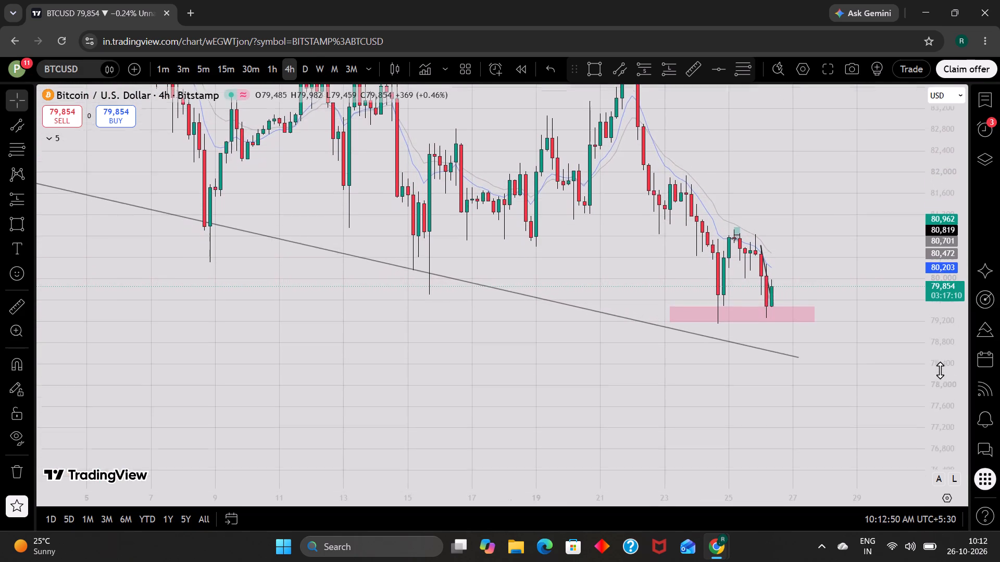
{"action": "scroll", "coordinate": [849, 389], "scroll_direction": "up", "scroll_amount": 1}
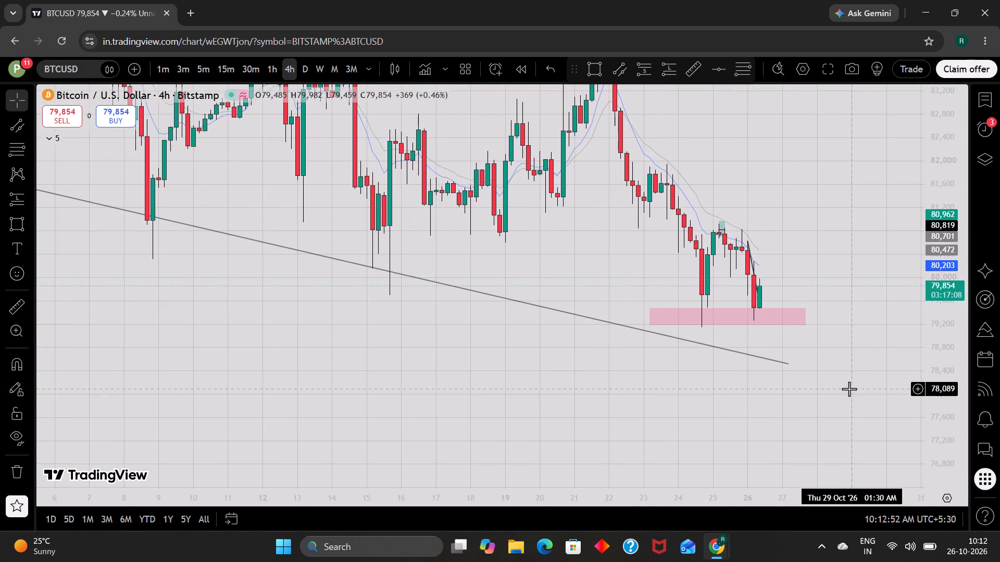
{"action": "left_click", "coordinate": [276, 74]}
{"action": "scroll", "coordinate": [949, 338], "scroll_direction": "up", "scroll_amount": 6}
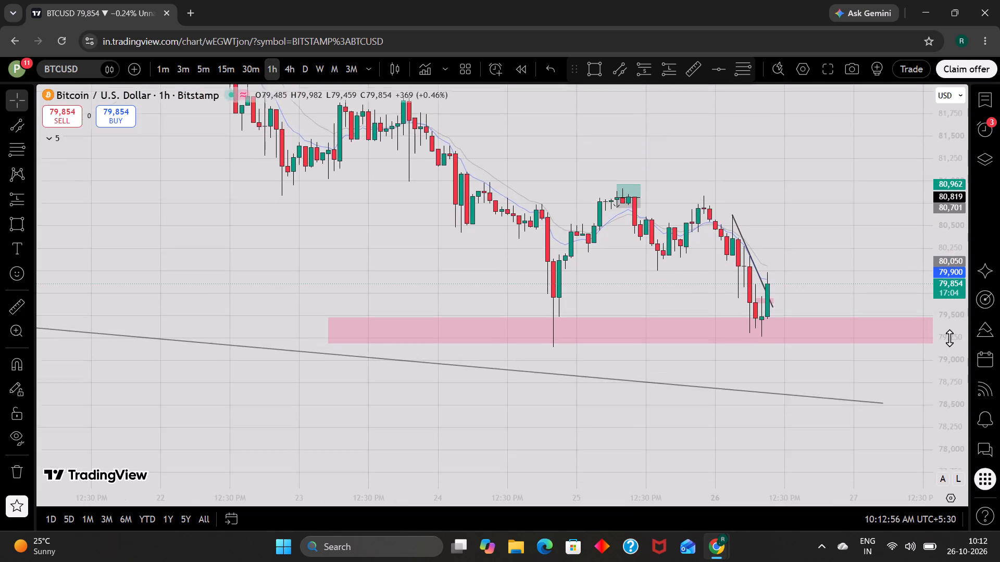
{"action": "left_click", "coordinate": [224, 67]}
{"action": "scroll", "coordinate": [756, 235], "scroll_direction": "down", "scroll_amount": 1}
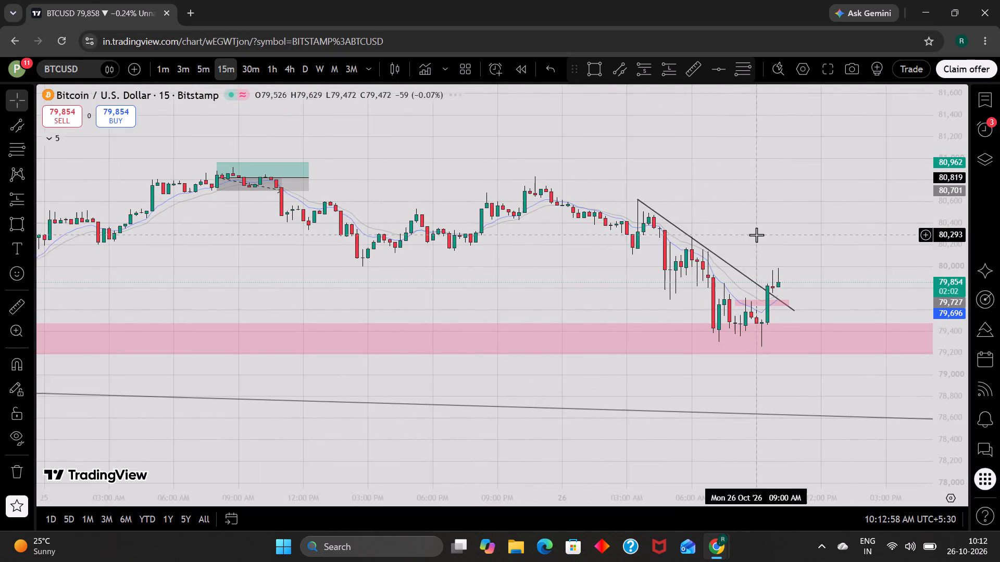
{"action": "scroll", "coordinate": [756, 235], "scroll_direction": "down", "scroll_amount": 1}
{"action": "scroll", "coordinate": [812, 232], "scroll_direction": "up", "scroll_amount": 3}
{"action": "left_click_drag", "start_coordinate": [812, 239], "coordinate": [829, 132]}
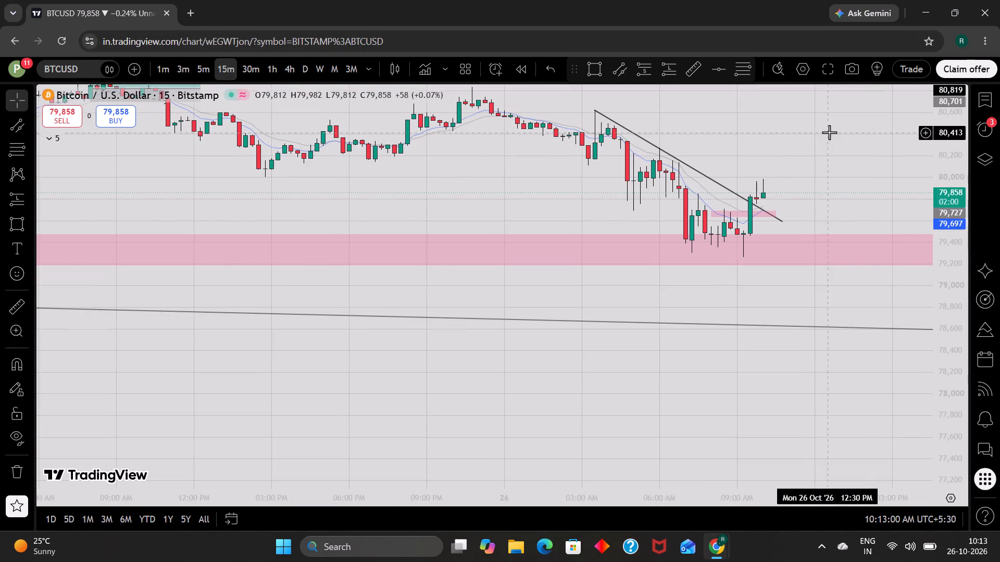
{"action": "scroll", "coordinate": [945, 238], "scroll_direction": "up", "scroll_amount": 5}
{"action": "left_click_drag", "start_coordinate": [866, 156], "coordinate": [843, 239]}
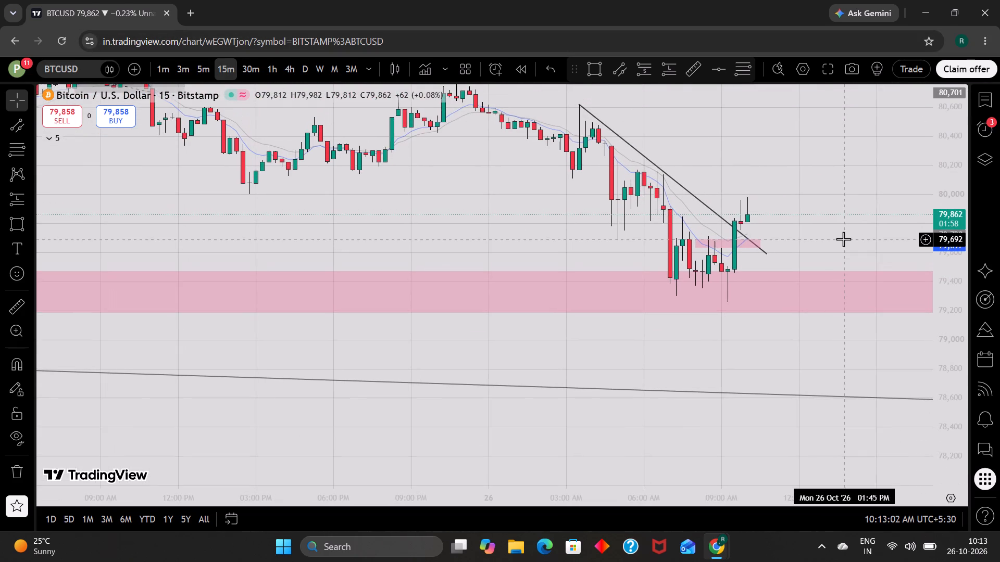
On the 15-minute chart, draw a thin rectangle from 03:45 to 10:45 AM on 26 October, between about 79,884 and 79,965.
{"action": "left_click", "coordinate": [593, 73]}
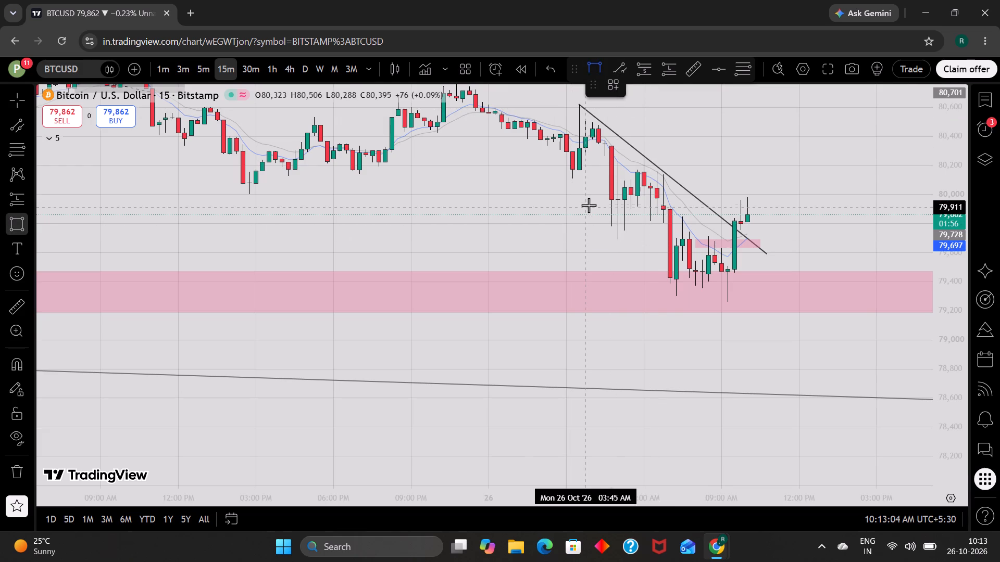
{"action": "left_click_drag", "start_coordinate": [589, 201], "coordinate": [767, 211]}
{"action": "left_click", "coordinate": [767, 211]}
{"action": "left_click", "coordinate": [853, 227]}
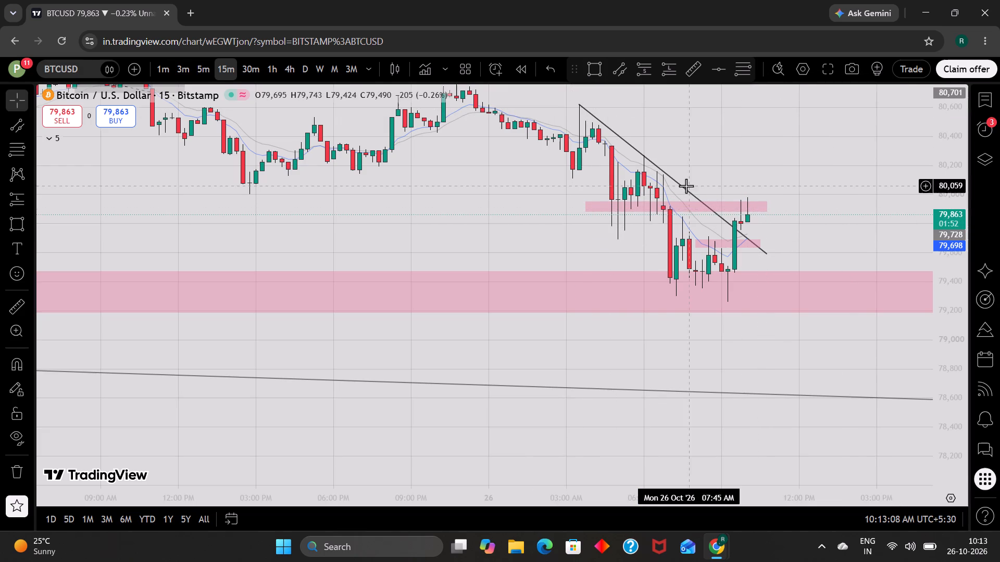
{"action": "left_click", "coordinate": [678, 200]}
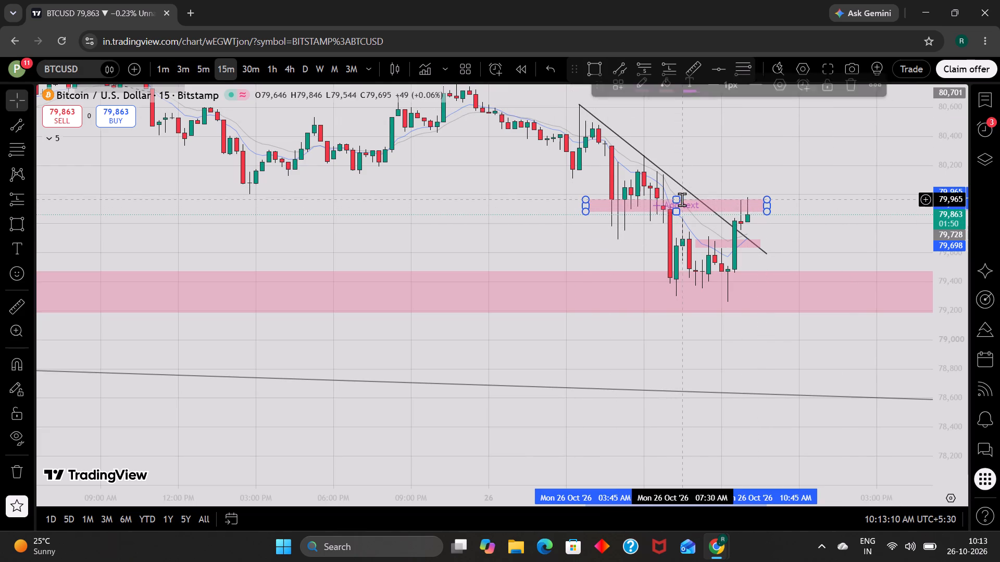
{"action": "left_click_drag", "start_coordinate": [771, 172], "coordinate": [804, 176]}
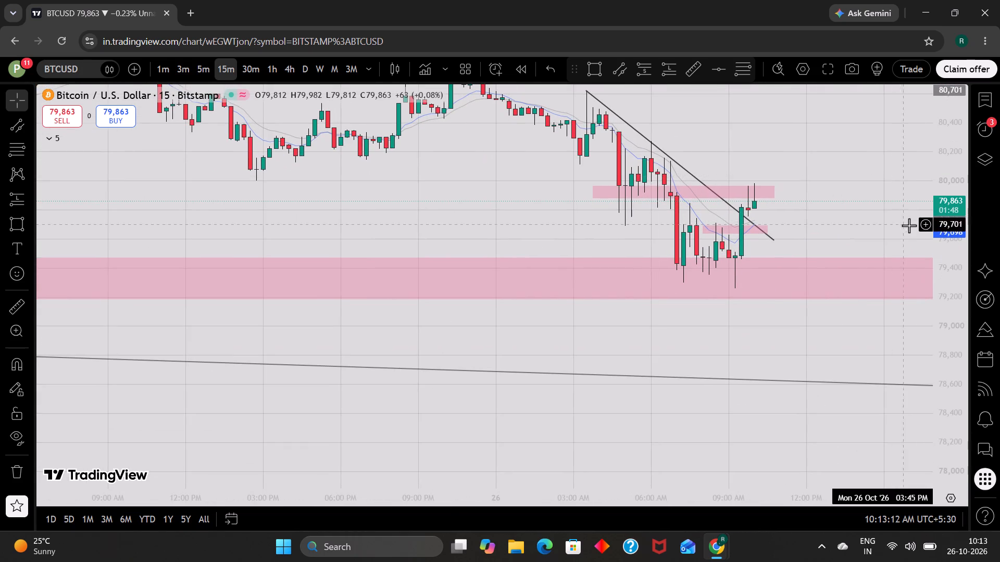
Examine the 15-minute price action around the new rectangle and the falling trend line, including the decline and low of 24 October.
{"action": "scroll", "coordinate": [944, 233], "scroll_direction": "down", "scroll_amount": 5}
{"action": "left_click_drag", "start_coordinate": [824, 171], "coordinate": [804, 185]}
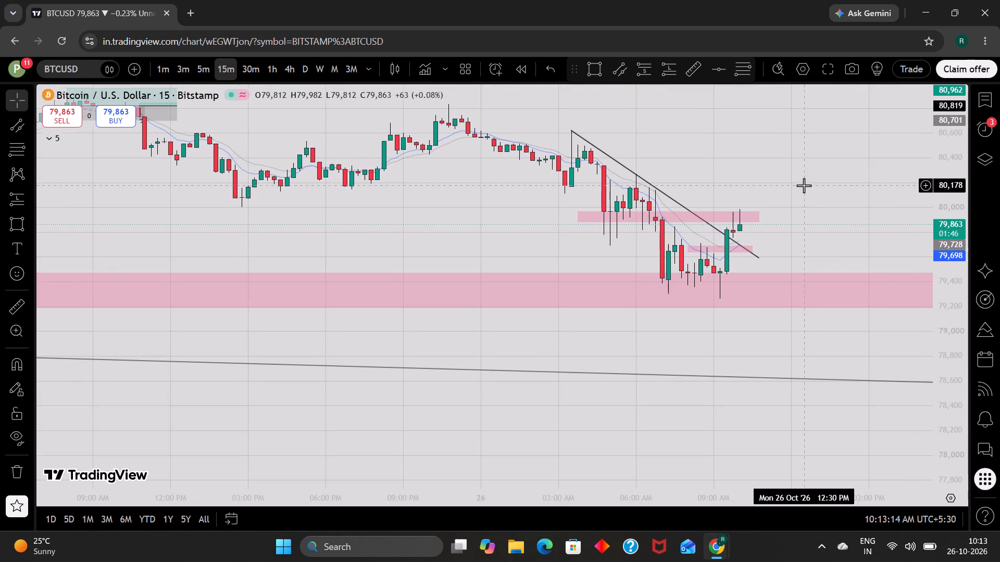
{"action": "scroll", "coordinate": [804, 185], "scroll_direction": "down", "scroll_amount": 3}
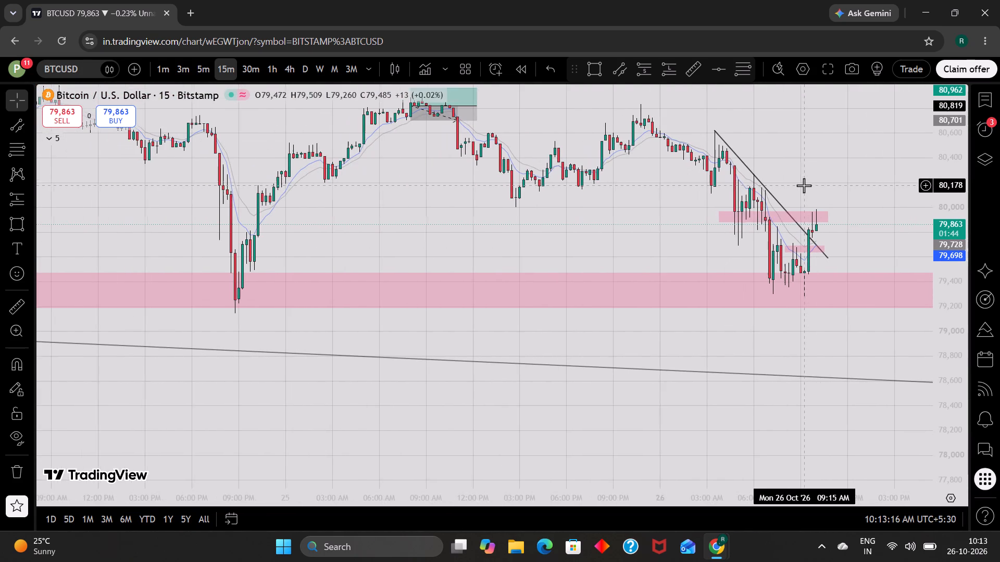
{"action": "left_click_drag", "start_coordinate": [826, 178], "coordinate": [776, 228]}
{"action": "scroll", "coordinate": [776, 228], "scroll_direction": "down", "scroll_amount": 5}
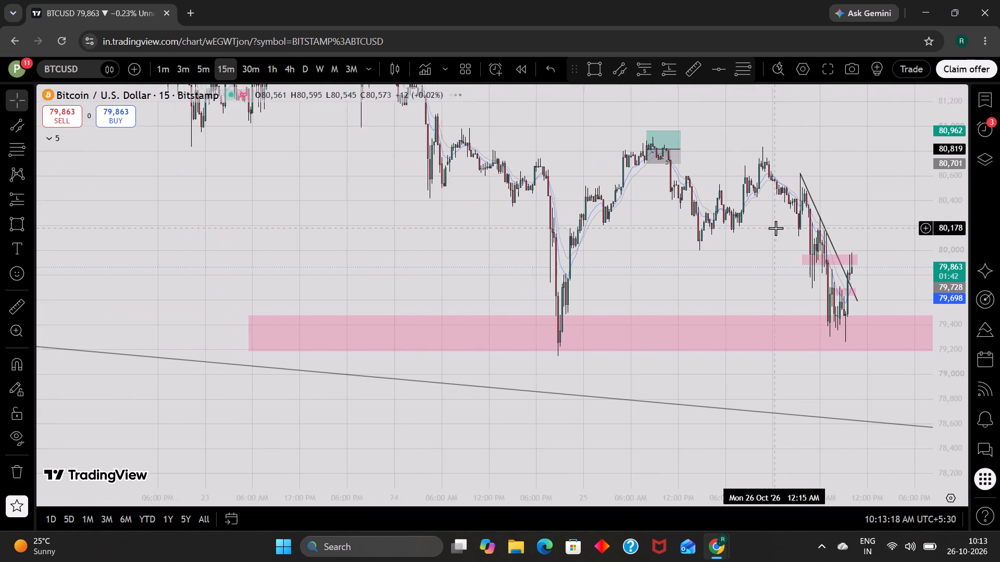
{"action": "scroll", "coordinate": [712, 257], "scroll_direction": "up", "scroll_amount": 4}
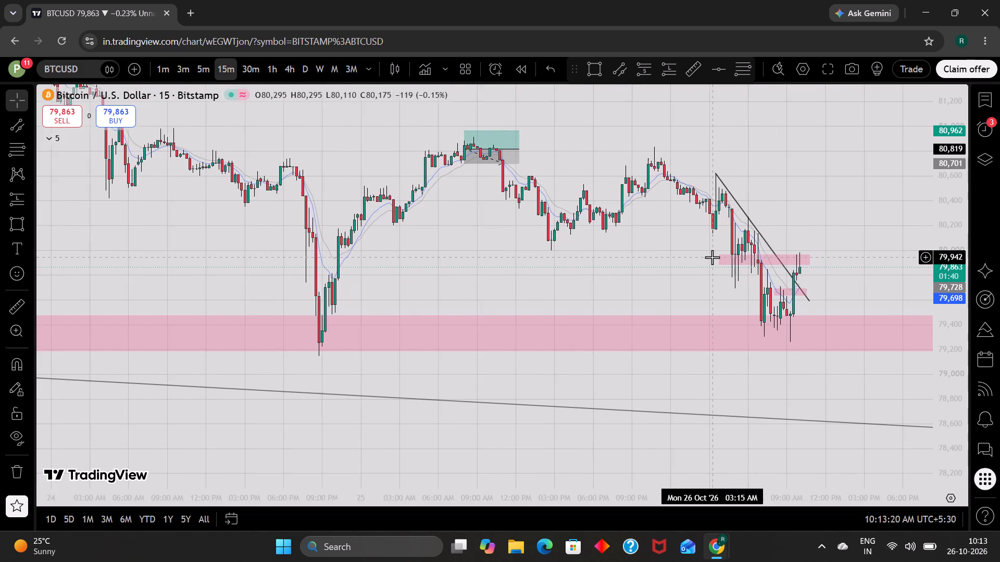
Compare the trend line breakout on the 30-minute and 5-minute timeframes, and return to the 15-minute timeframe.
{"action": "left_click", "coordinate": [252, 67]}
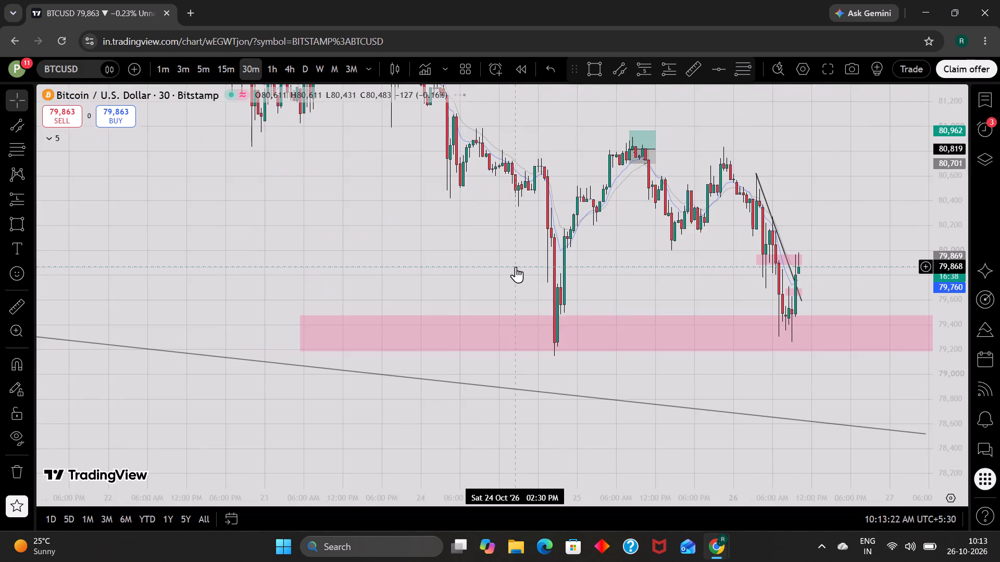
{"action": "scroll", "coordinate": [516, 266], "scroll_direction": "up", "scroll_amount": 2}
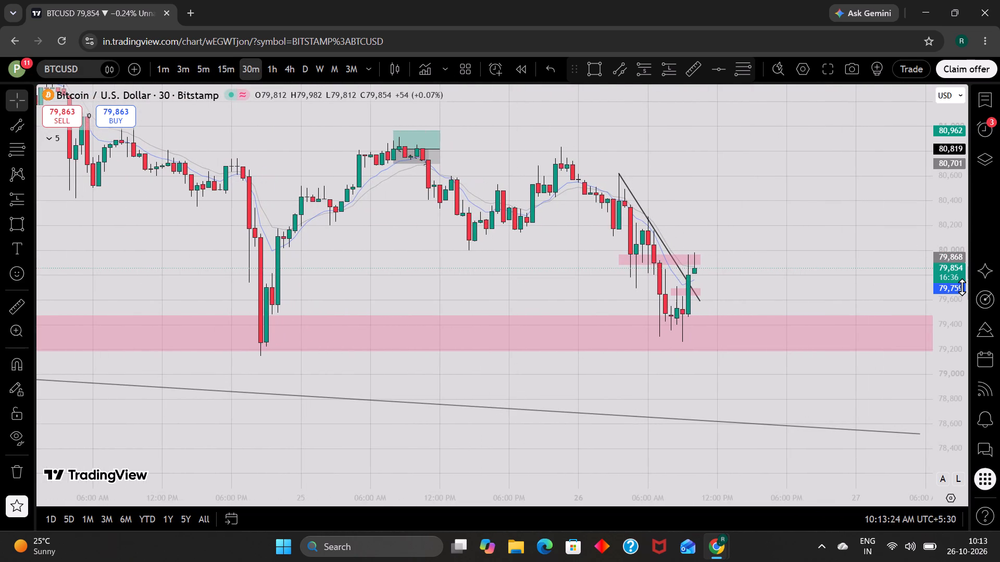
{"action": "scroll", "coordinate": [961, 286], "scroll_direction": "down", "scroll_amount": 5}
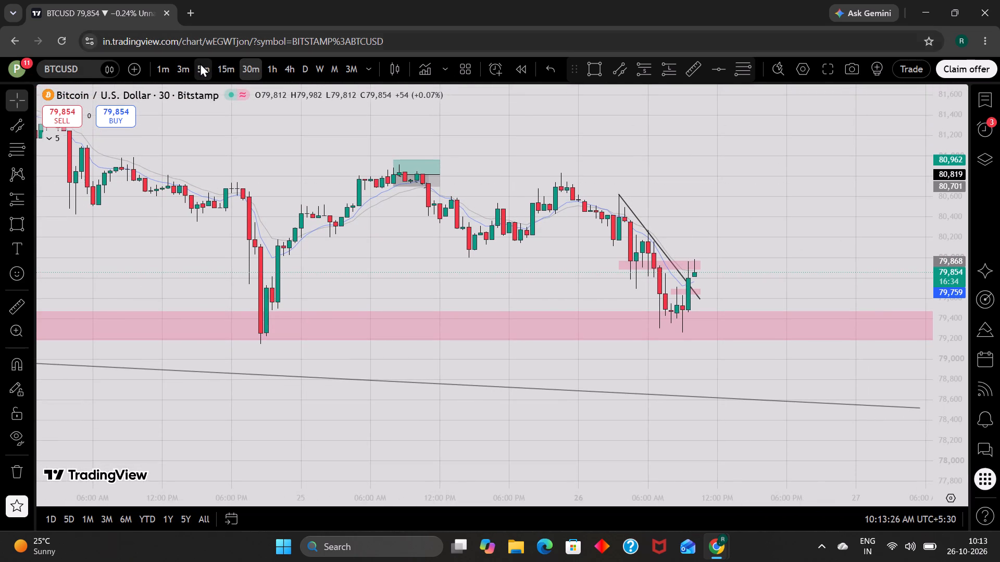
{"action": "left_click", "coordinate": [202, 65]}
{"action": "scroll", "coordinate": [722, 212], "scroll_direction": "down", "scroll_amount": 3}
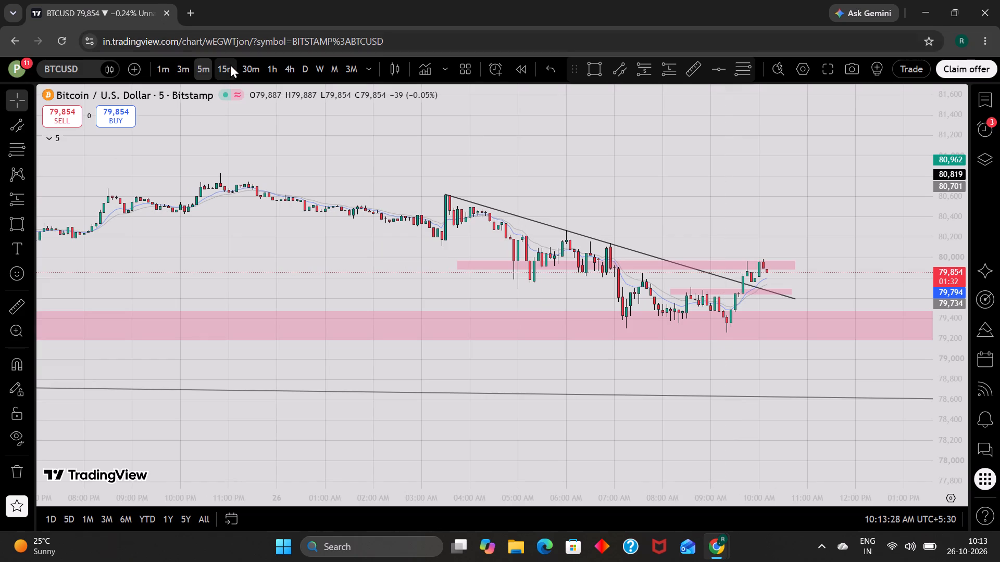
{"action": "left_click", "coordinate": [230, 64]}
{"action": "scroll", "coordinate": [748, 201], "scroll_direction": "up", "scroll_amount": 3}
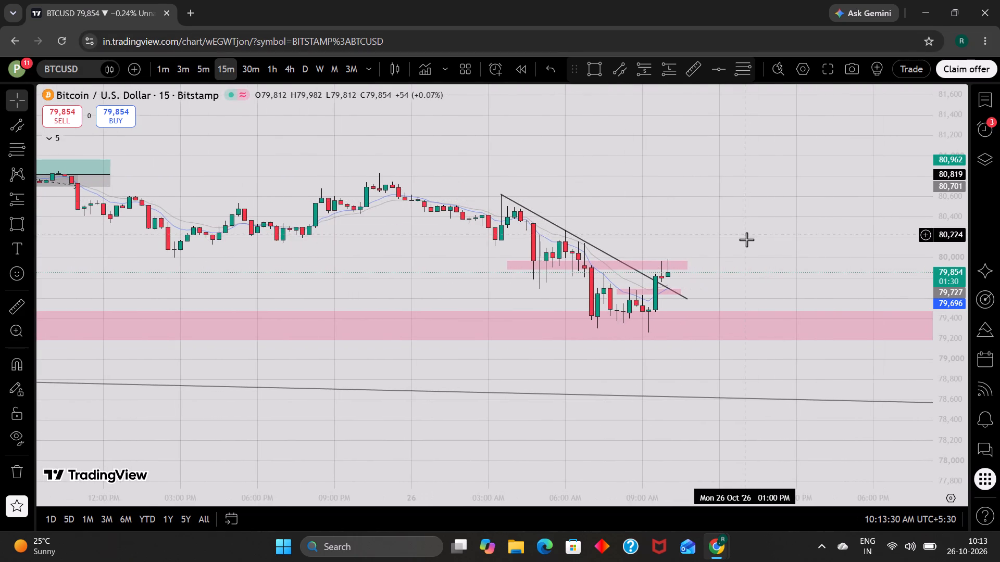
Examine the latest candles at the upper small rectangle on the 15-minute and 5-minute timeframes, ending on 15 minutes.
{"action": "left_click_drag", "start_coordinate": [746, 239], "coordinate": [776, 193]}
{"action": "scroll", "coordinate": [954, 269], "scroll_direction": "up", "scroll_amount": 2}
{"action": "scroll", "coordinate": [781, 191], "scroll_direction": "up", "scroll_amount": 1}
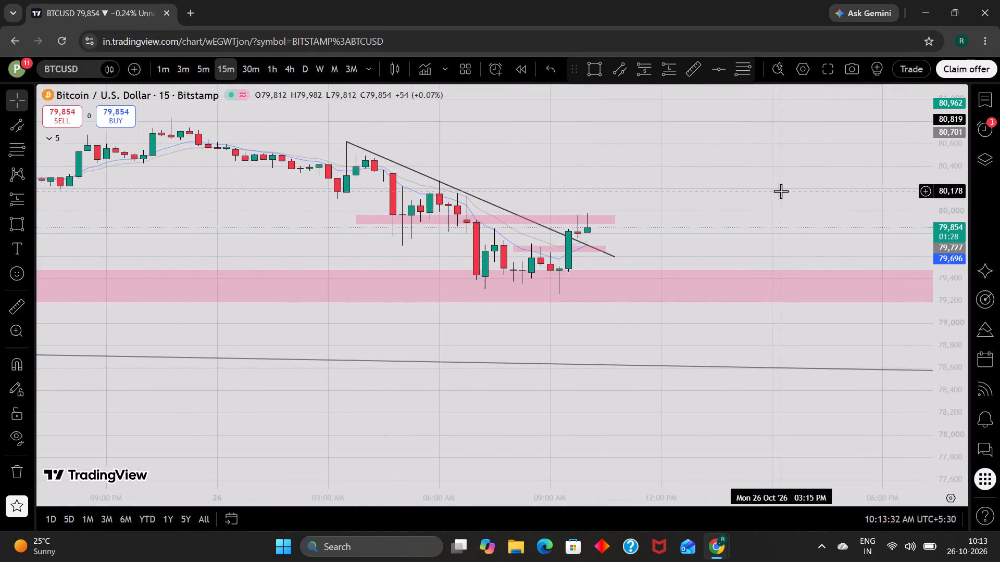
{"action": "scroll", "coordinate": [781, 191], "scroll_direction": "up", "scroll_amount": 1}
{"action": "scroll", "coordinate": [781, 191], "scroll_direction": "down", "scroll_amount": 2}
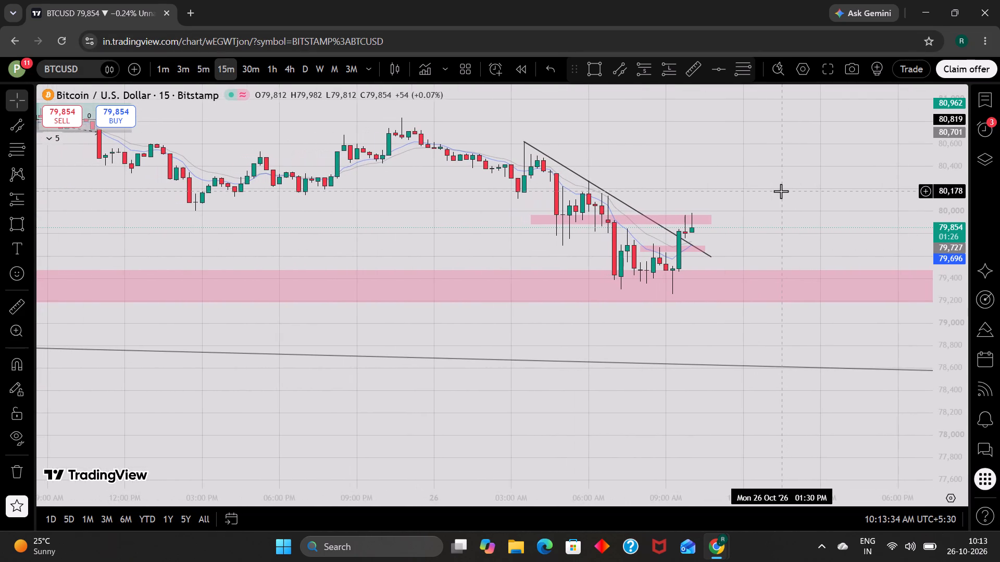
{"action": "left_click", "coordinate": [208, 67]}
{"action": "scroll", "coordinate": [648, 151], "scroll_direction": "down", "scroll_amount": 3}
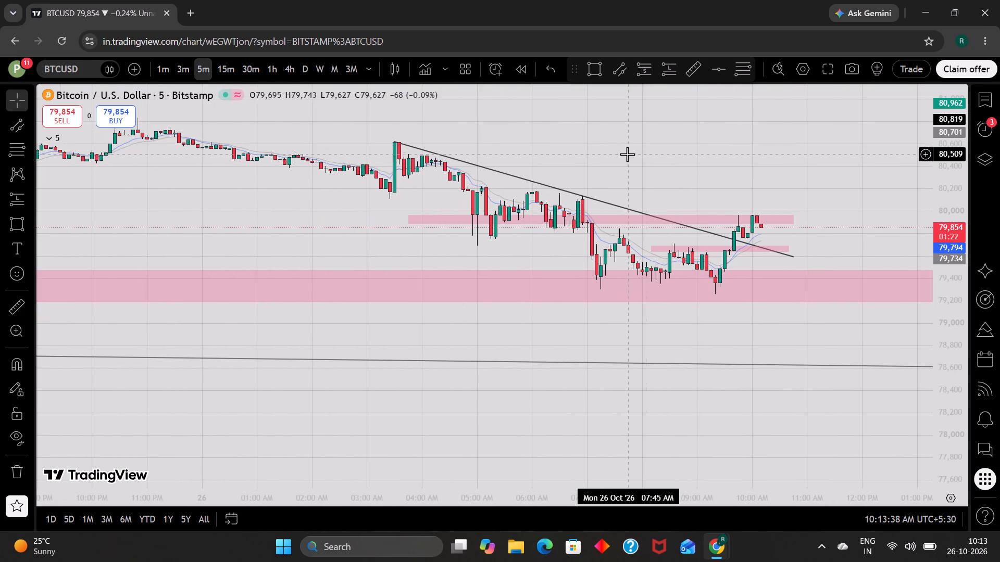
{"action": "left_click", "coordinate": [216, 75]}
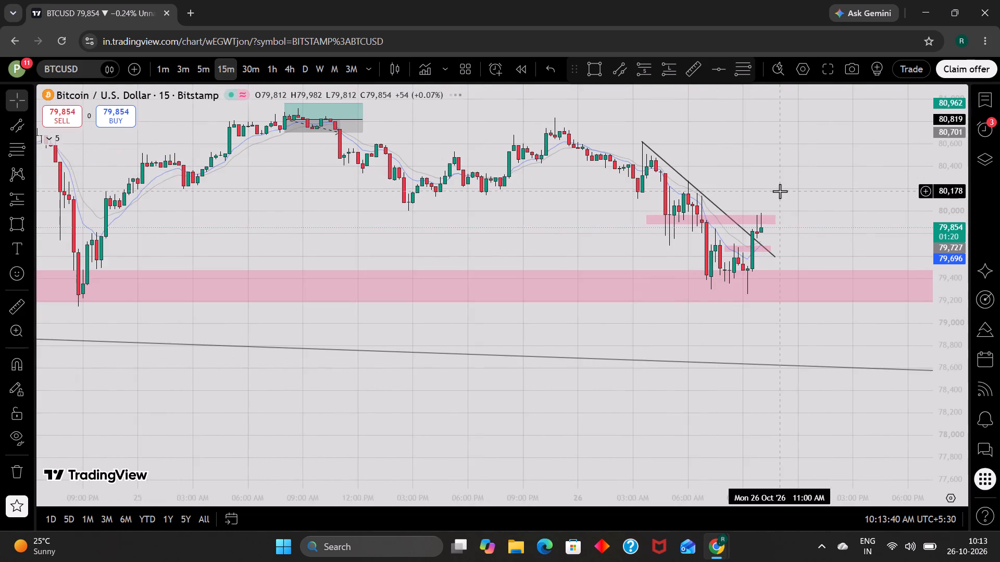
{"action": "scroll", "coordinate": [780, 191], "scroll_direction": "up", "scroll_amount": 1}
{"action": "scroll", "coordinate": [961, 270], "scroll_direction": "down", "scroll_amount": 2}
{"action": "scroll", "coordinate": [808, 245], "scroll_direction": "up", "scroll_amount": 1}
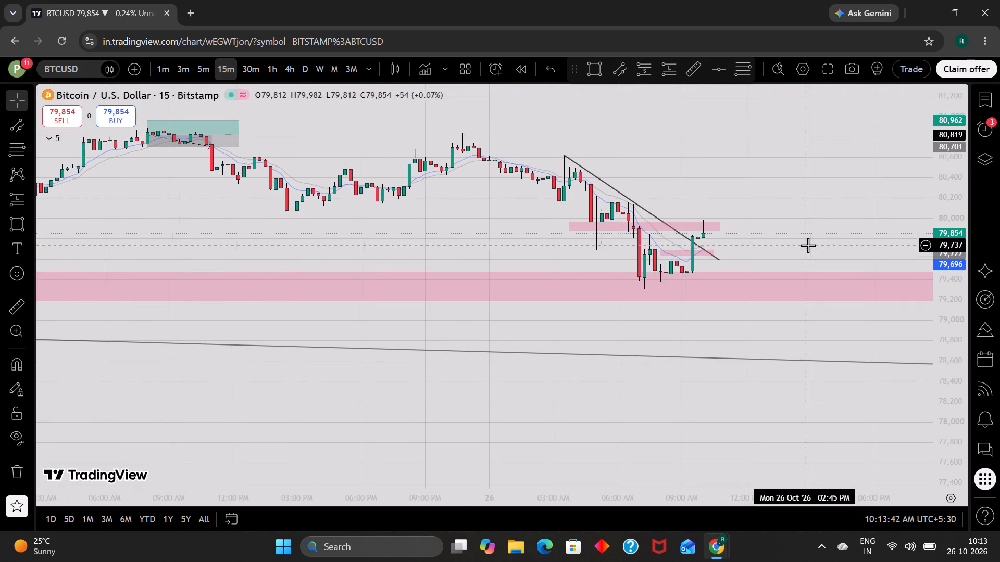
Examine the recent lows at the large rectangle on the 1-hour and 4-hour timeframes, dismissing the advert and the upgrade offer.
{"action": "left_click", "coordinate": [269, 74]}
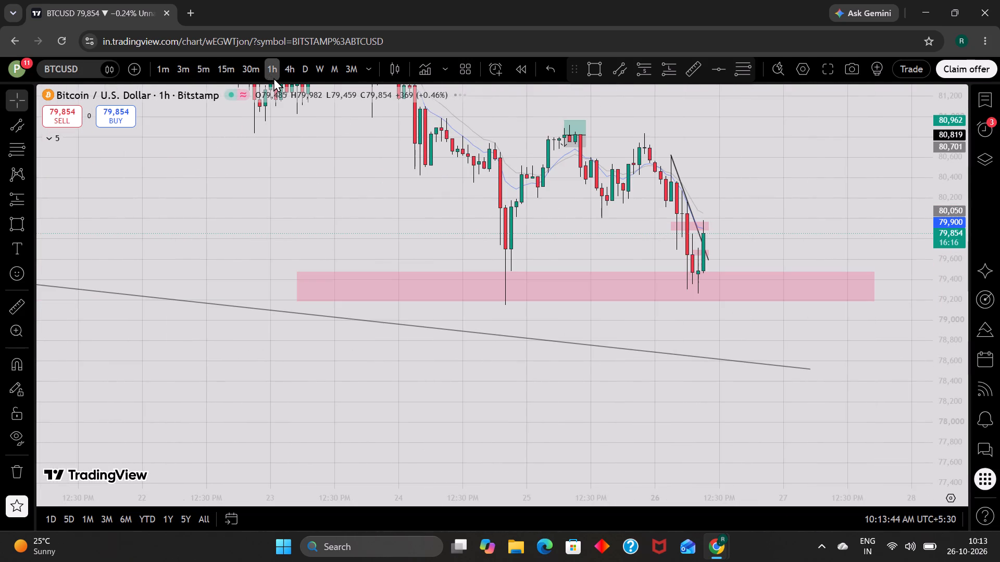
{"action": "left_click_drag", "start_coordinate": [548, 221], "coordinate": [543, 233]}
{"action": "left_click_drag", "start_coordinate": [543, 233], "coordinate": [521, 260]}
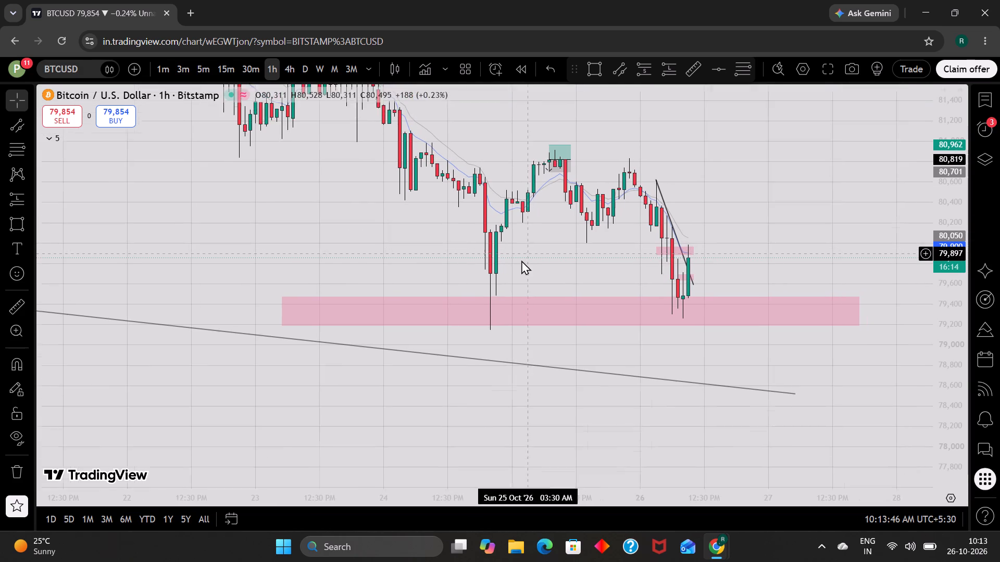
{"action": "left_click_drag", "start_coordinate": [521, 260], "coordinate": [514, 267]}
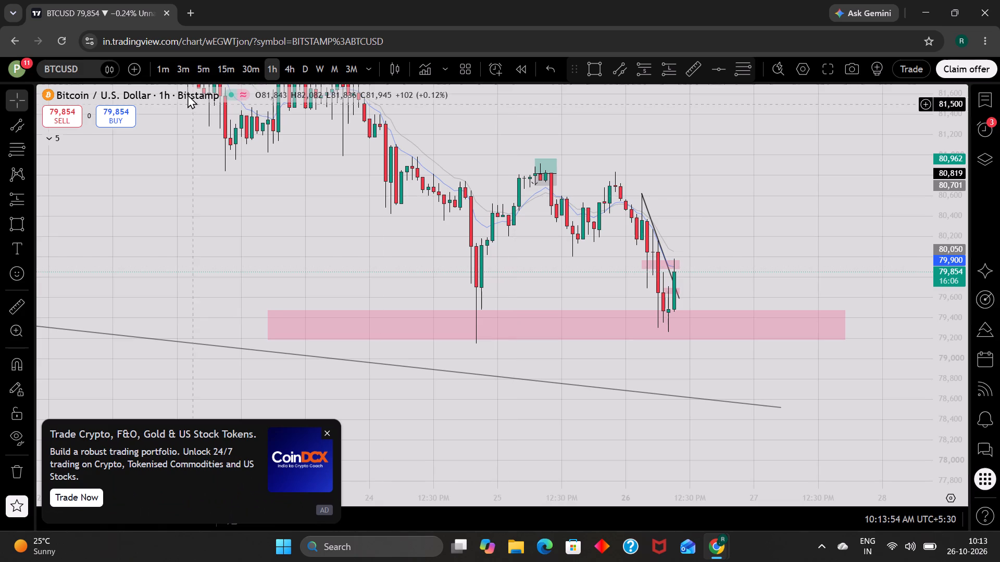
{"action": "left_click", "coordinate": [285, 69]}
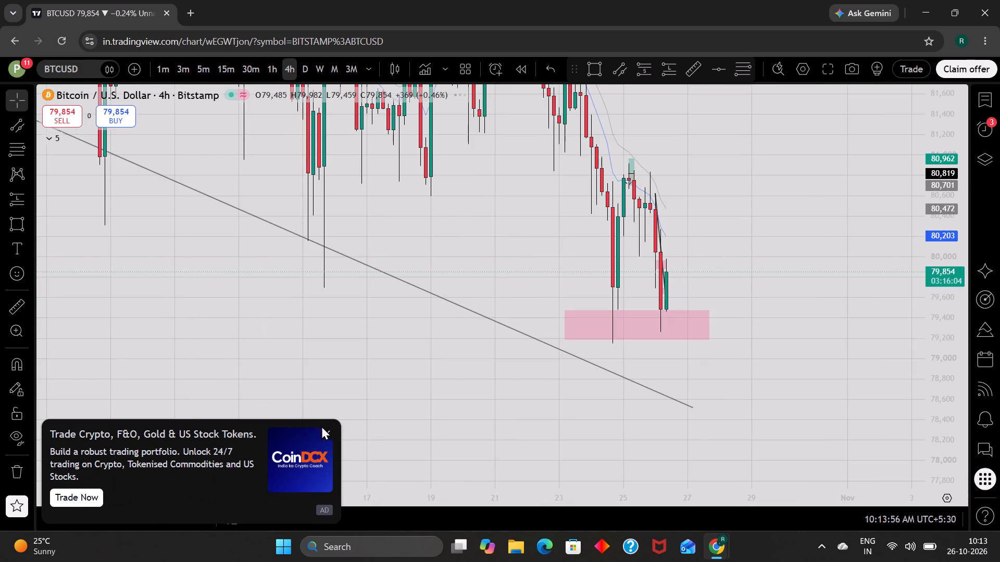
{"action": "left_click", "coordinate": [328, 430]}
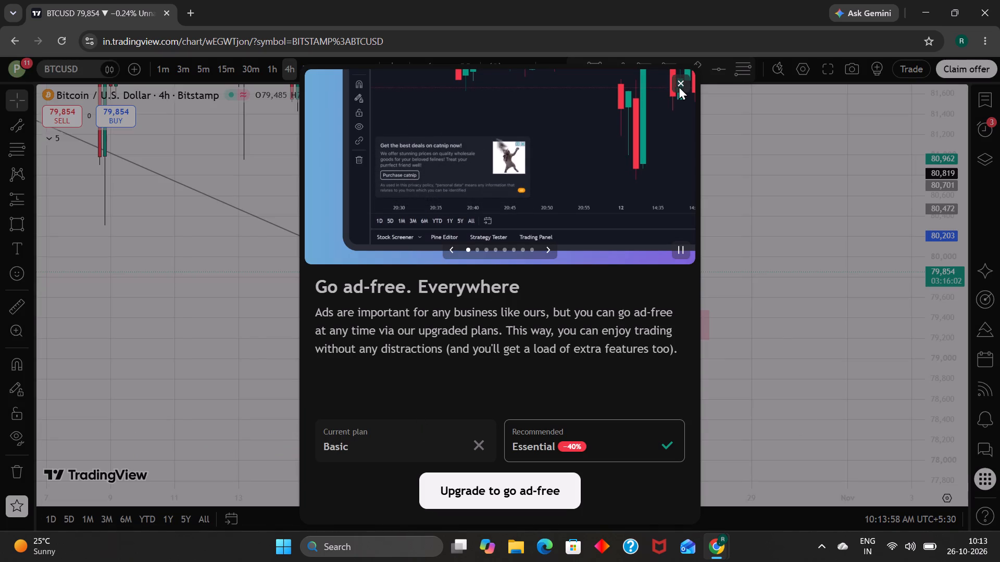
{"action": "left_click", "coordinate": [681, 86]}
{"action": "scroll", "coordinate": [956, 291], "scroll_direction": "down", "scroll_amount": 7}
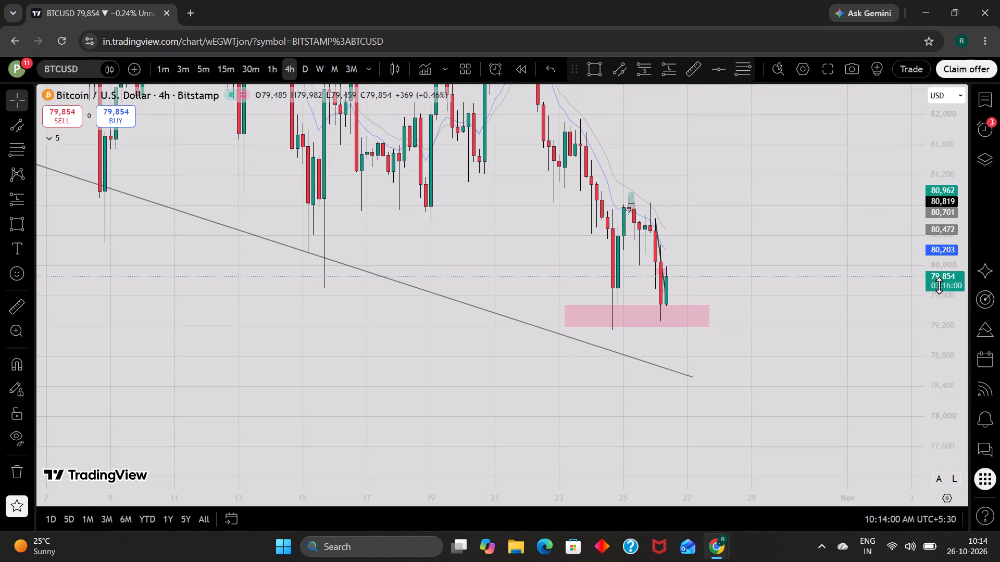
{"action": "scroll", "coordinate": [935, 290], "scroll_direction": "down", "scroll_amount": 6}
{"action": "scroll", "coordinate": [799, 288], "scroll_direction": "up", "scroll_amount": 1}
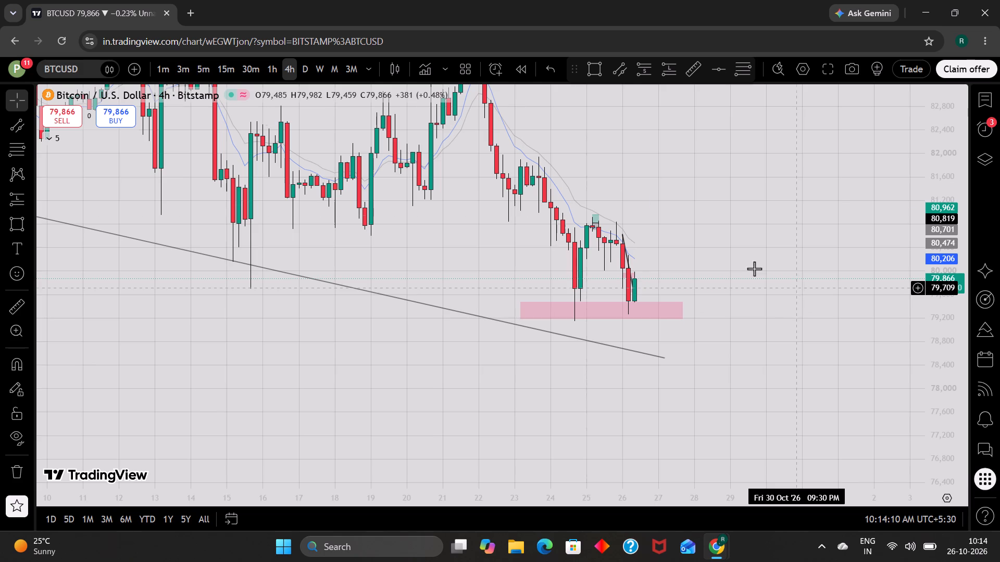
On the 1-hour chart, delete the upper small rectangle and the short falling trend line over the 26 October decline.
{"action": "left_click", "coordinate": [267, 65]}
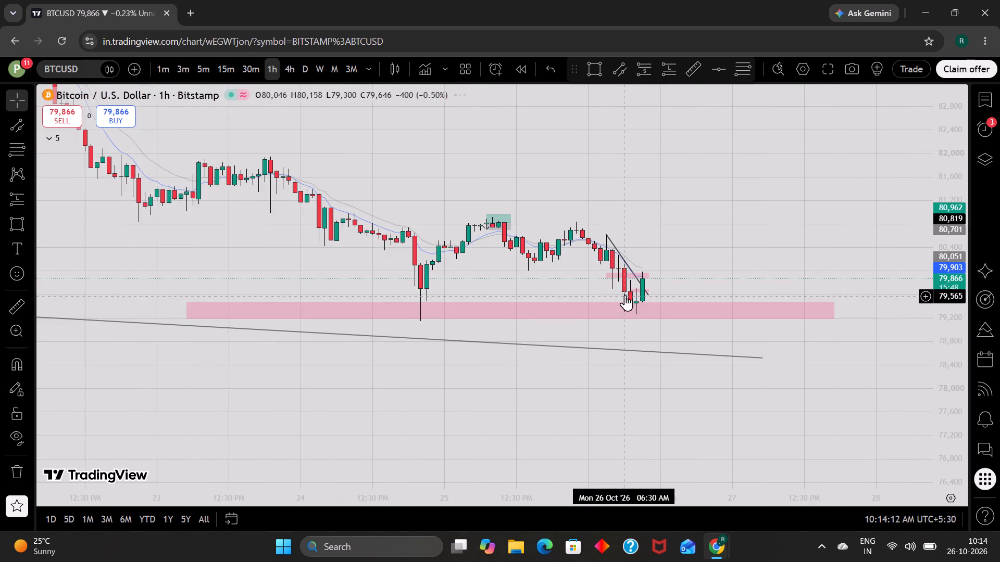
{"action": "left_click", "coordinate": [614, 280]}
{"action": "left_click", "coordinate": [611, 278]}
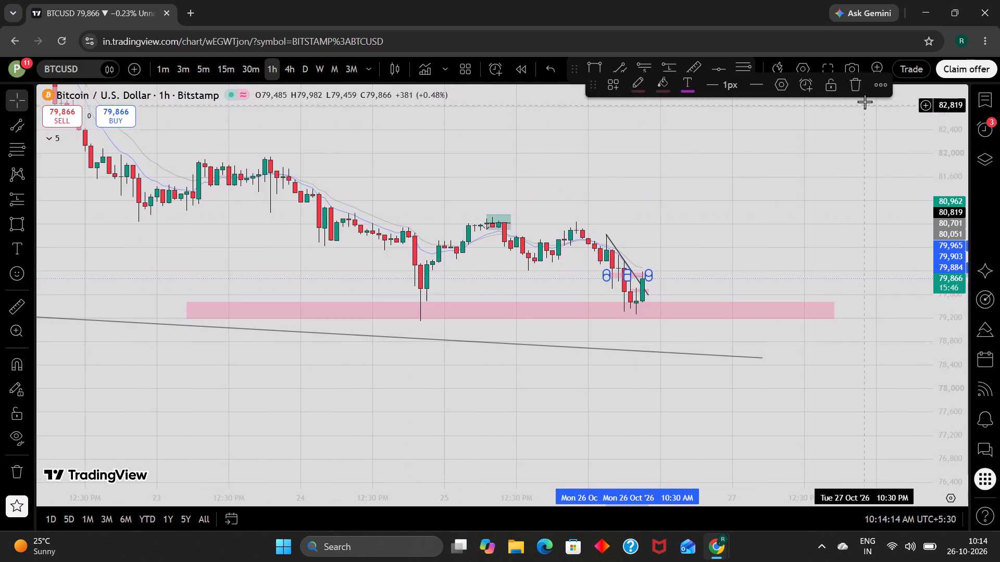
{"action": "left_click", "coordinate": [860, 88]}
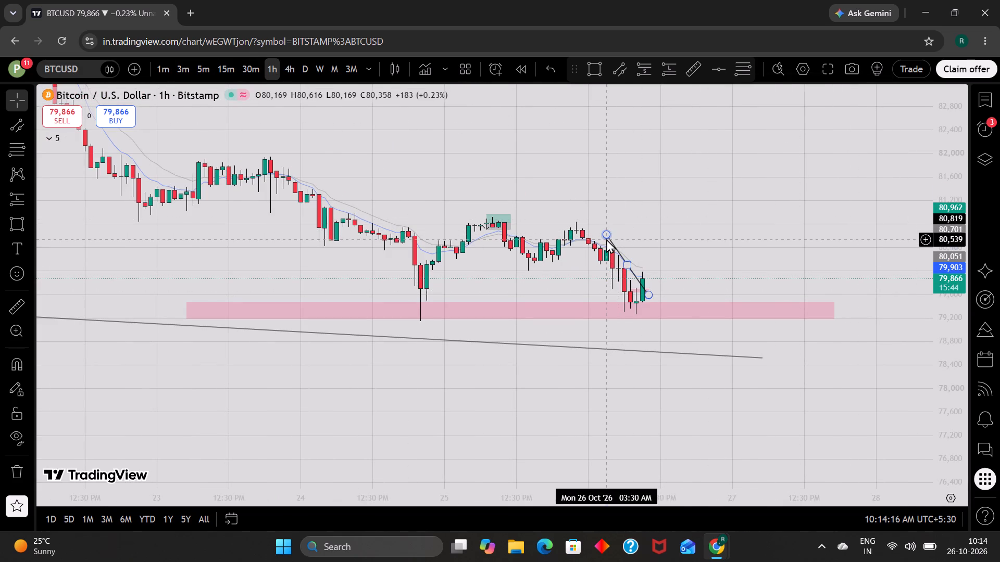
{"action": "left_click", "coordinate": [606, 239]}
{"action": "left_click", "coordinate": [802, 81]}
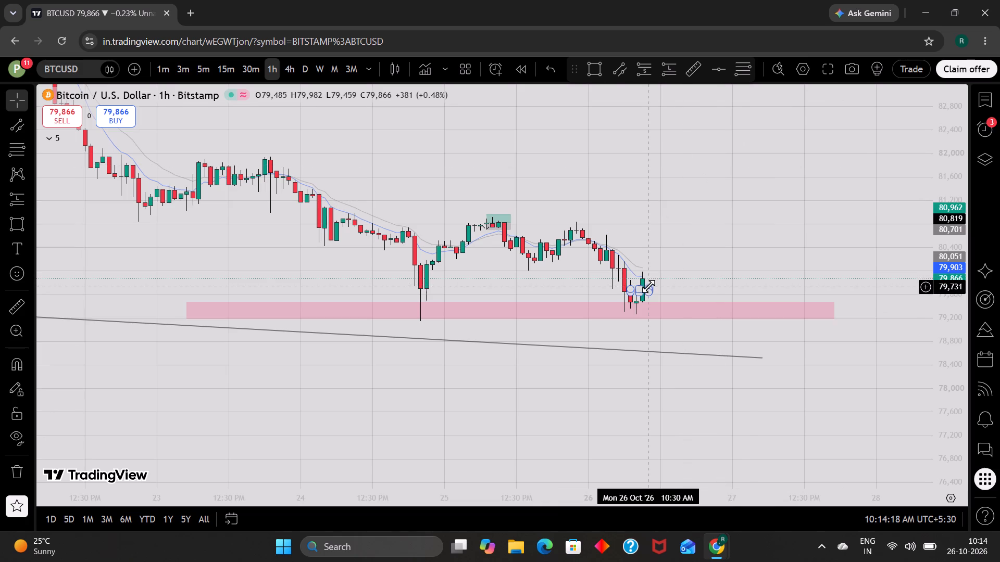
Delete the small drawing on the latest candles just above the large rectangle on the 1-hour Bitcoin chart.
{"action": "left_click", "coordinate": [648, 290]}
{"action": "left_click", "coordinate": [848, 87]}
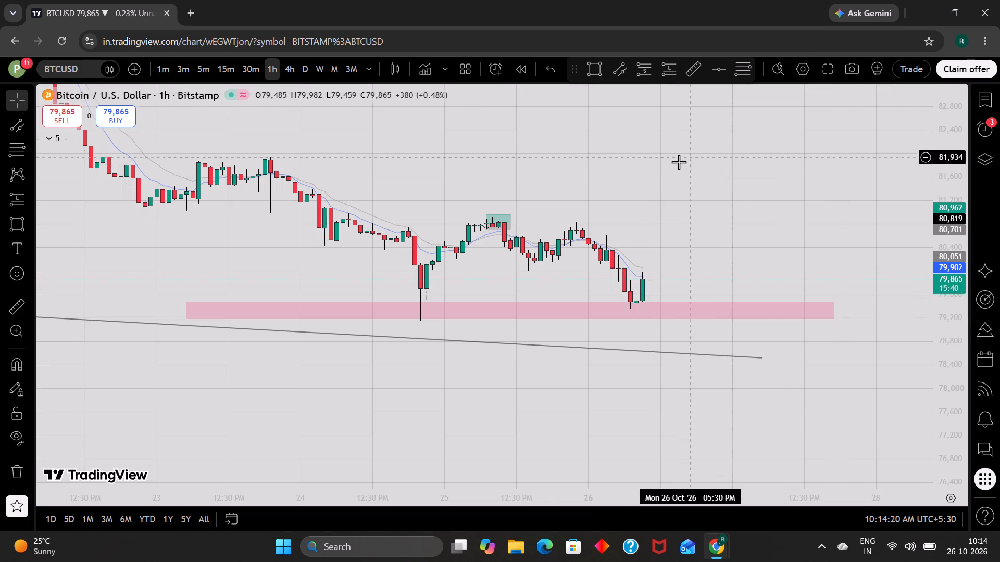
Switch to gold (XAUUSD) and examine the rising trend line on the 5-minute, 3-minute and 15-minute timeframes.
{"action": "key", "text": "Down"}
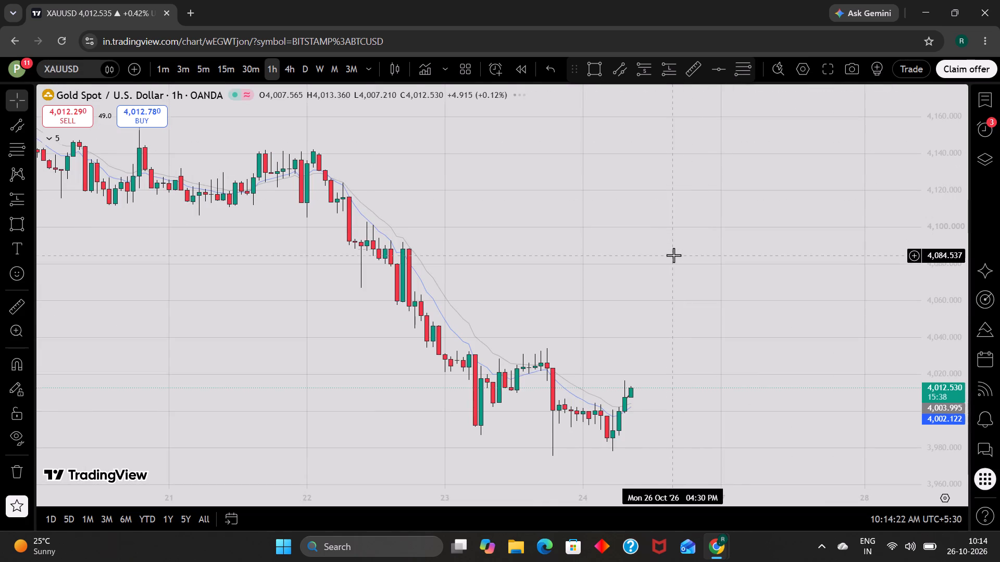
{"action": "left_click_drag", "start_coordinate": [673, 255], "coordinate": [640, 191]}
{"action": "left_click", "coordinate": [202, 77]}
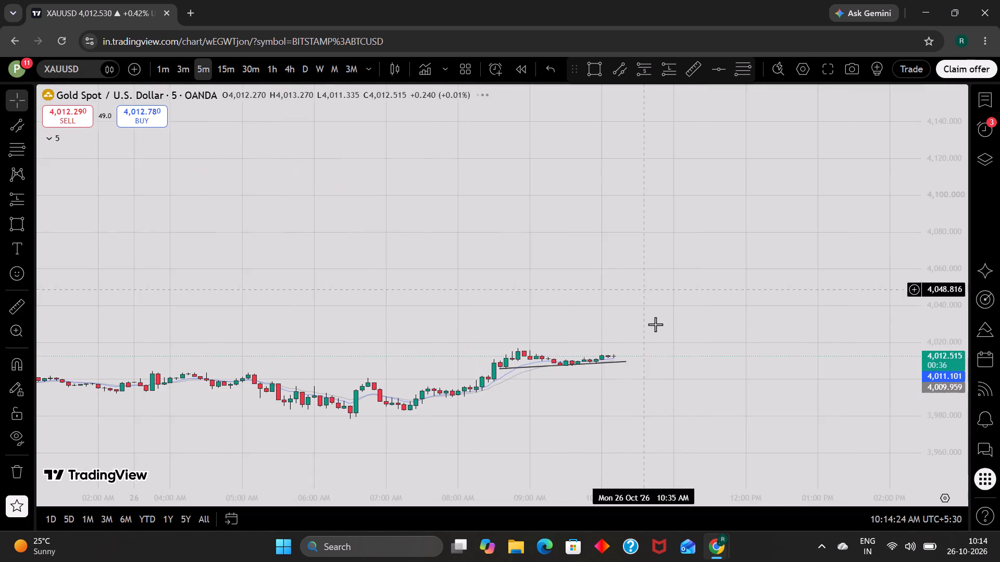
{"action": "left_click_drag", "start_coordinate": [655, 324], "coordinate": [668, 287]}
{"action": "scroll", "coordinate": [954, 382], "scroll_direction": "up", "scroll_amount": 16}
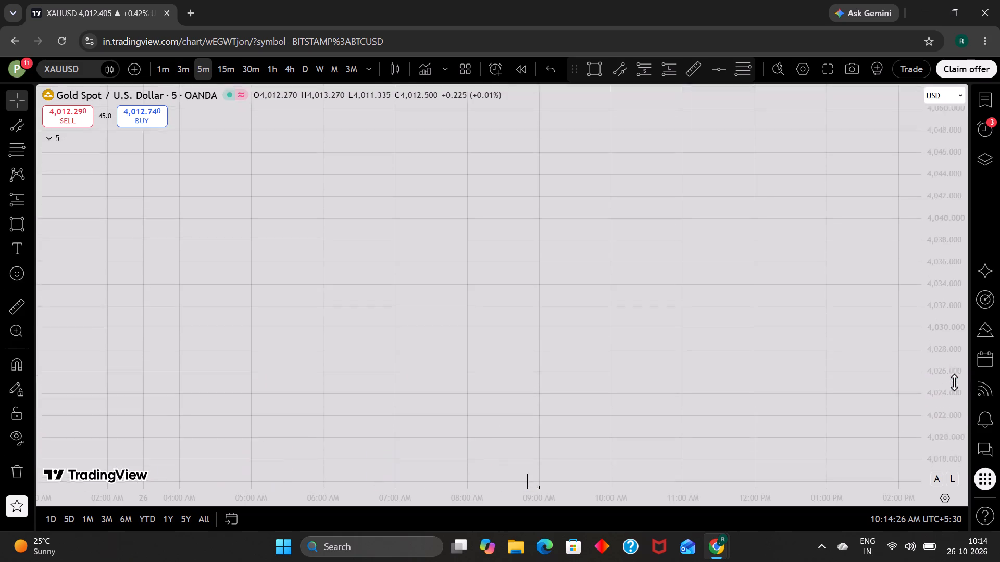
{"action": "left_click_drag", "start_coordinate": [771, 384], "coordinate": [738, 62]}
{"action": "left_click_drag", "start_coordinate": [714, 297], "coordinate": [735, 120]}
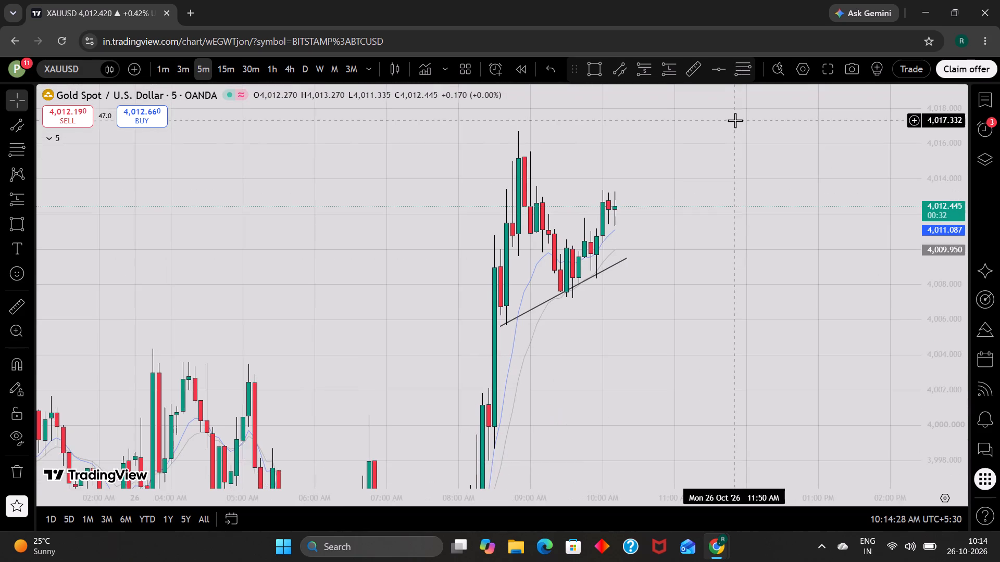
{"action": "scroll", "coordinate": [938, 346], "scroll_direction": "down", "scroll_amount": 7}
{"action": "scroll", "coordinate": [719, 332], "scroll_direction": "up", "scroll_amount": 1}
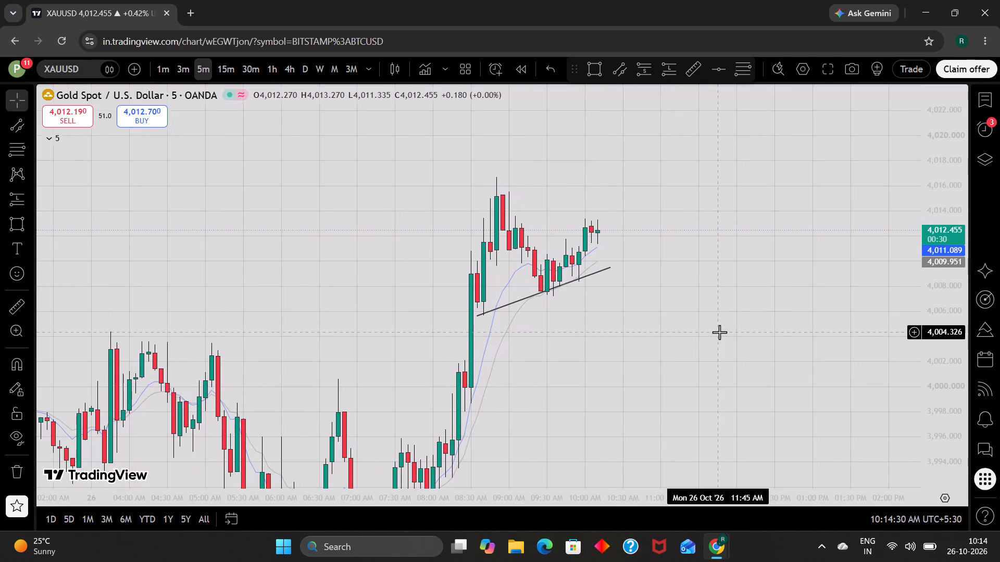
{"action": "left_click", "coordinate": [187, 71]}
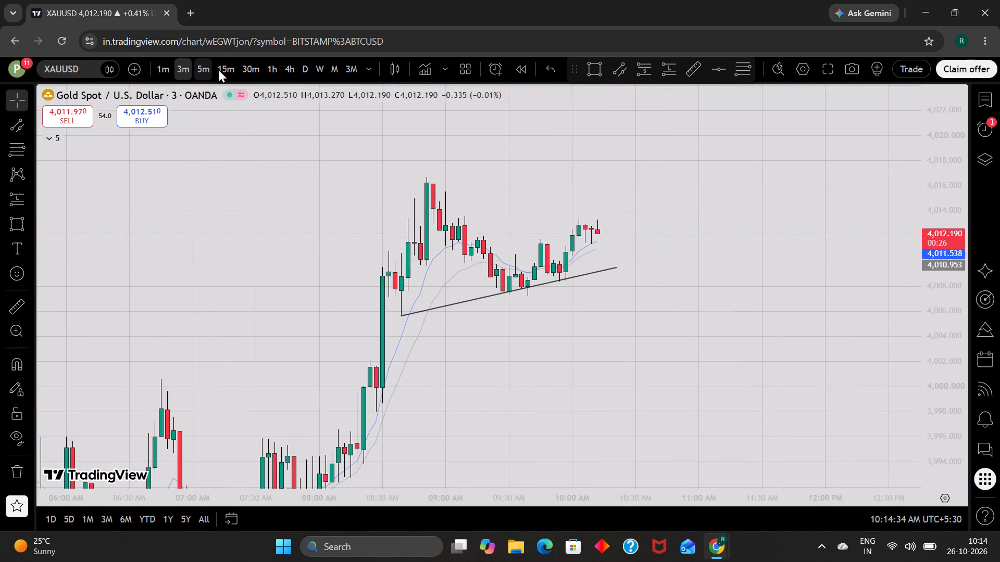
{"action": "left_click", "coordinate": [218, 69]}
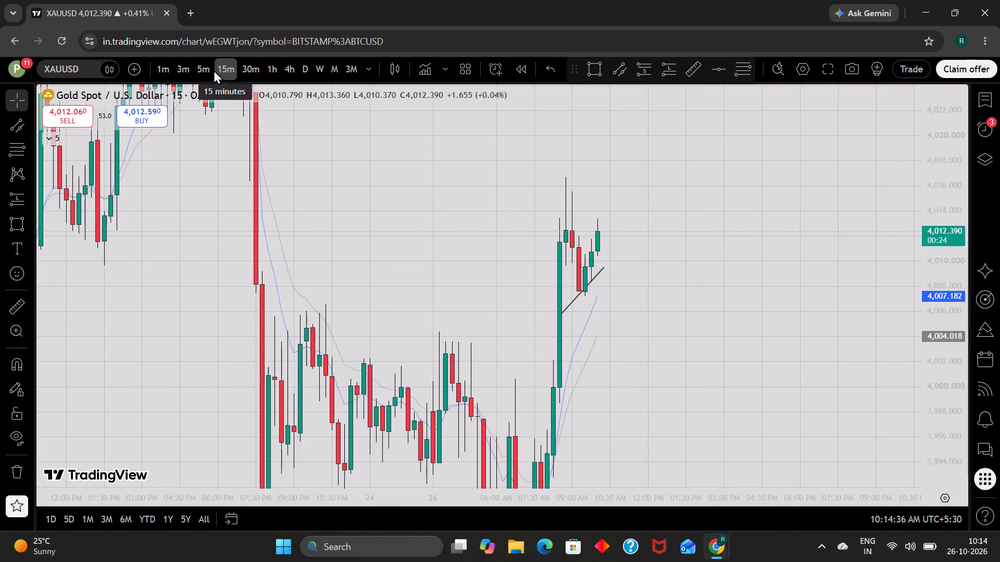
{"action": "scroll", "coordinate": [931, 327], "scroll_direction": "down", "scroll_amount": 6}
{"action": "scroll", "coordinate": [784, 322], "scroll_direction": "up", "scroll_amount": 1}
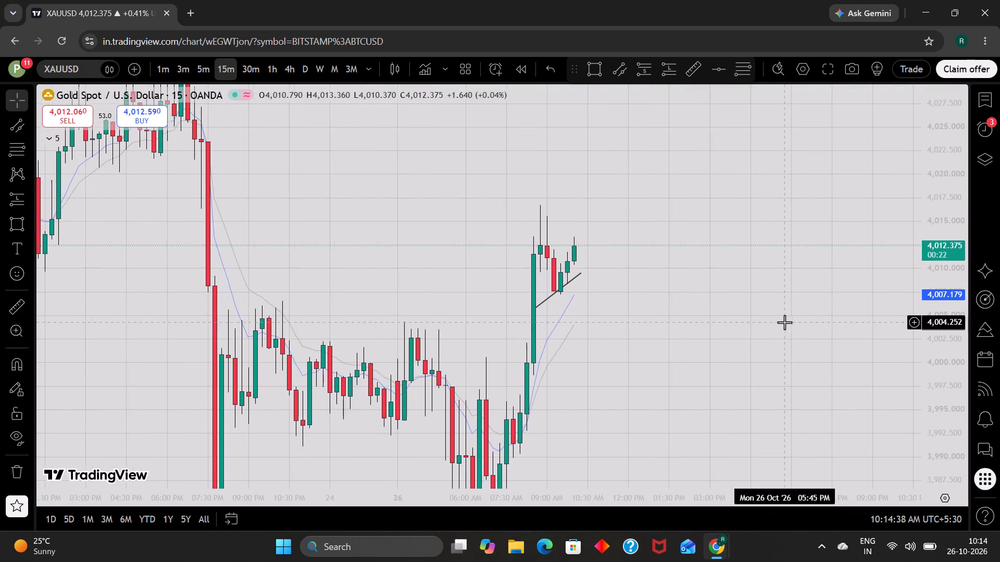
{"action": "scroll", "coordinate": [784, 322], "scroll_direction": "up", "scroll_amount": 1}
Examine gold's recent decline and lows on the 1-hour and 4-hour timeframes, ending on 1 hour.
{"action": "left_click", "coordinate": [273, 69]}
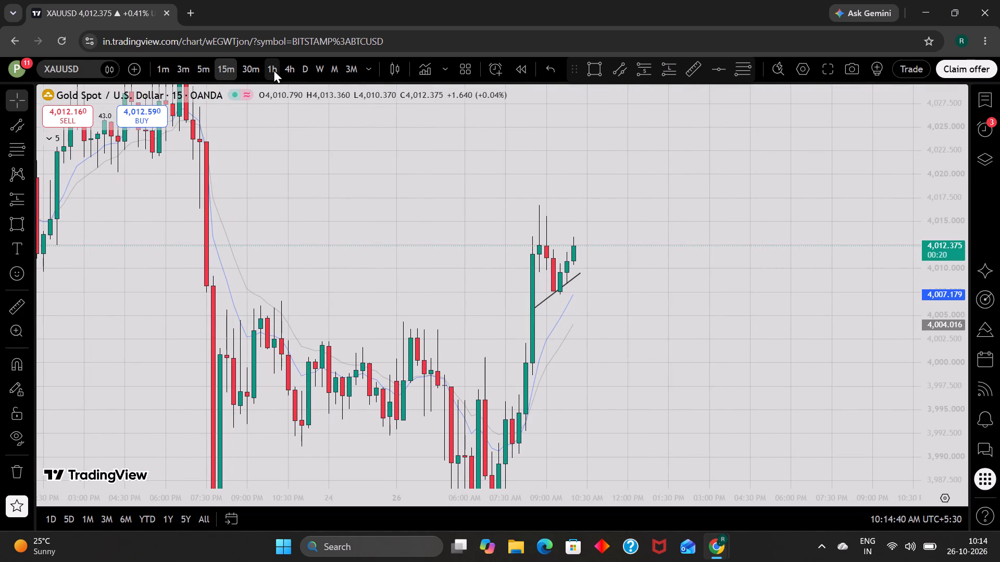
{"action": "scroll", "coordinate": [950, 377], "scroll_direction": "down", "scroll_amount": 10}
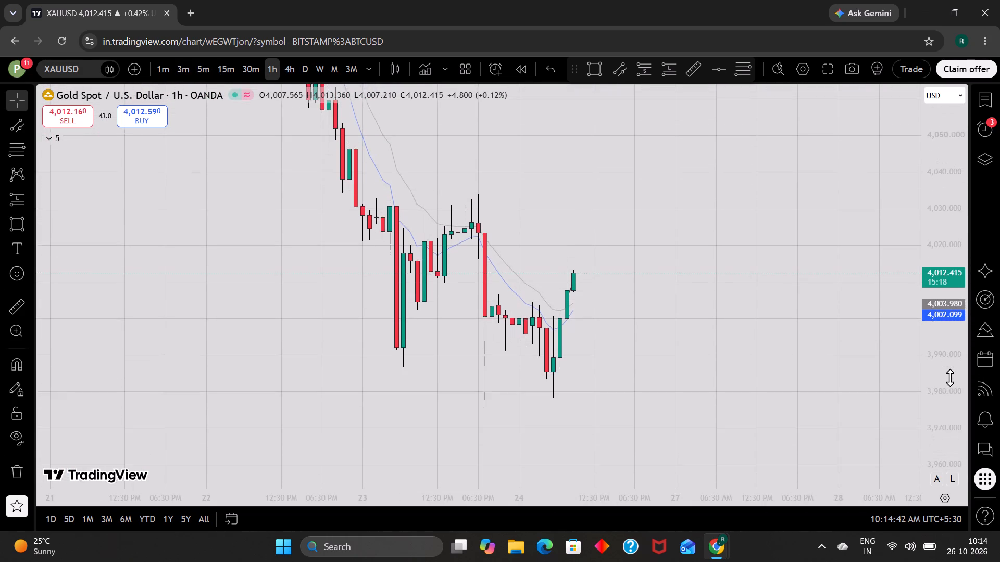
{"action": "left_click", "coordinate": [288, 72]}
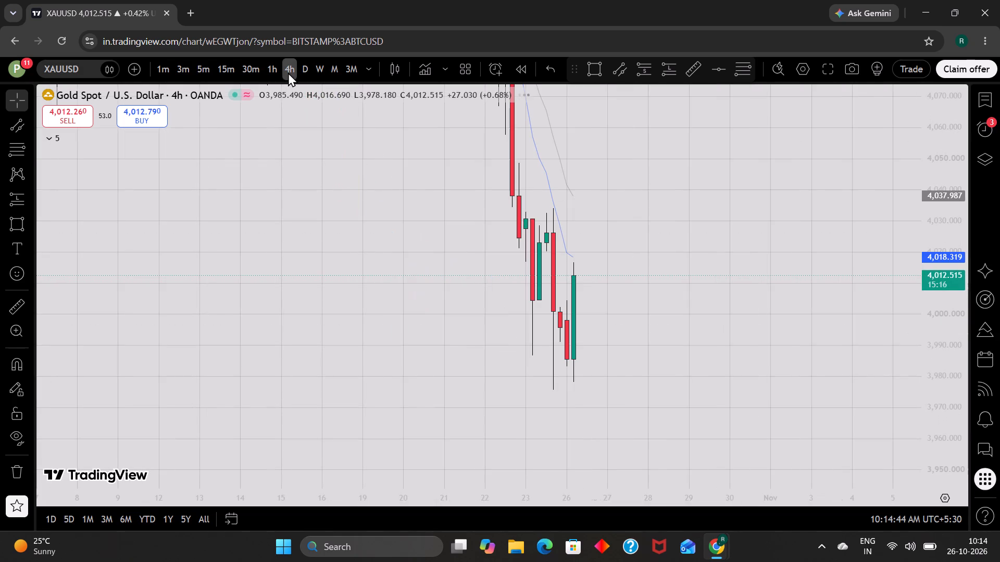
{"action": "scroll", "coordinate": [954, 392], "scroll_direction": "down", "scroll_amount": 14}
{"action": "scroll", "coordinate": [835, 341], "scroll_direction": "down", "scroll_amount": 2}
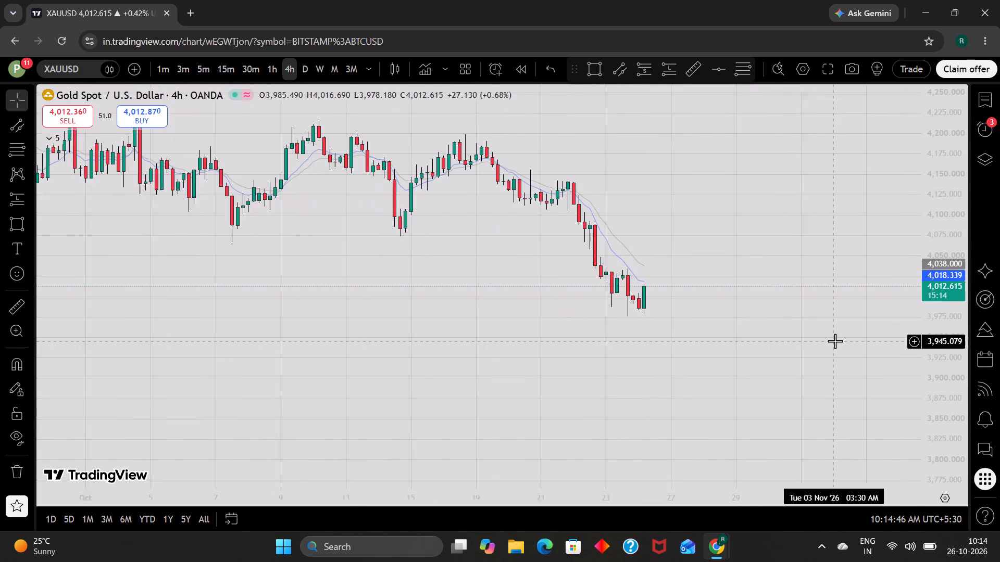
{"action": "left_click", "coordinate": [265, 67]}
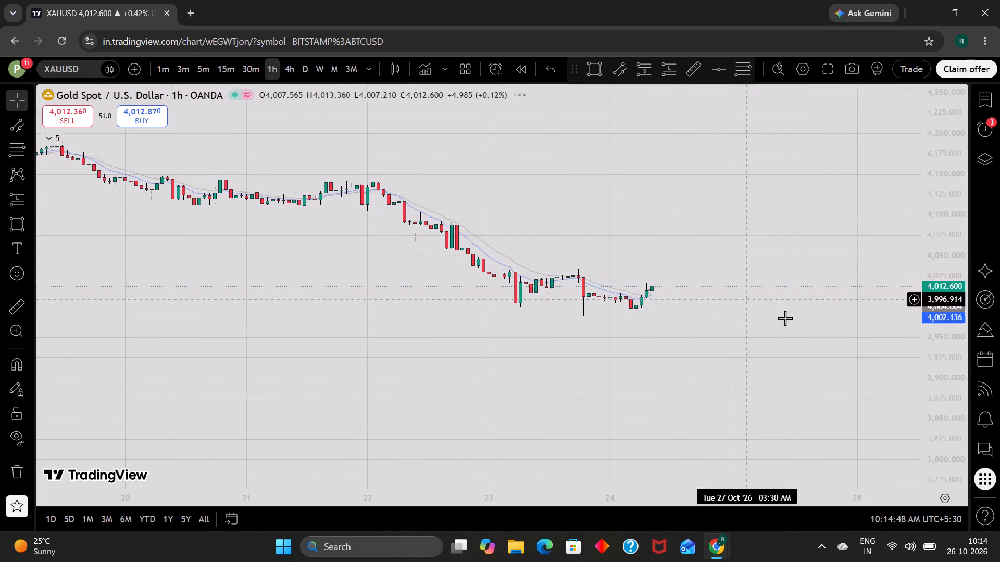
{"action": "scroll", "coordinate": [958, 372], "scroll_direction": "up", "scroll_amount": 11}
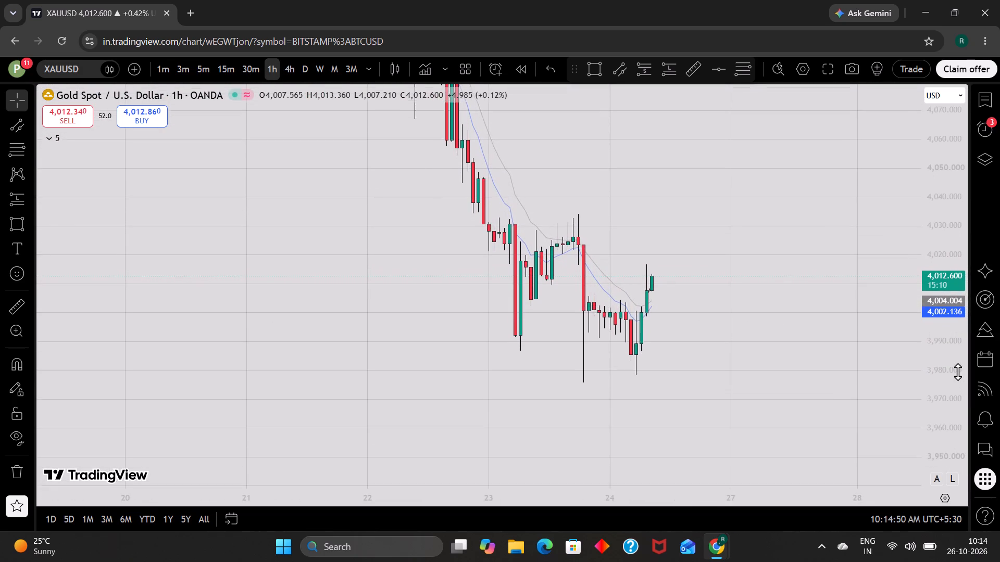
{"action": "scroll", "coordinate": [958, 372], "scroll_direction": "up", "scroll_amount": 2}
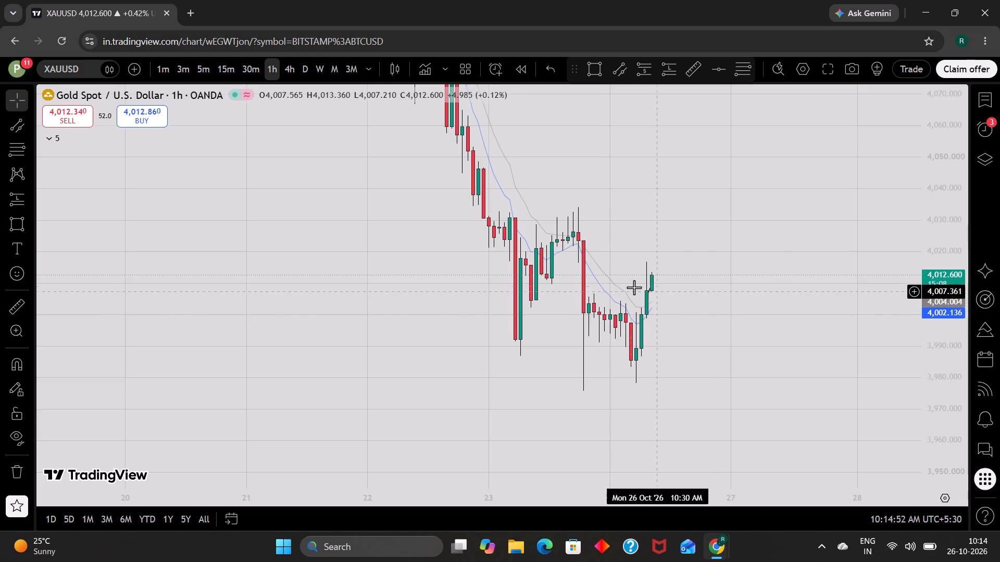
Examine gold's latest pullback and its rising trend line on the 30-minute, 15-minute and 5-minute timeframes.
{"action": "left_click", "coordinate": [248, 79]}
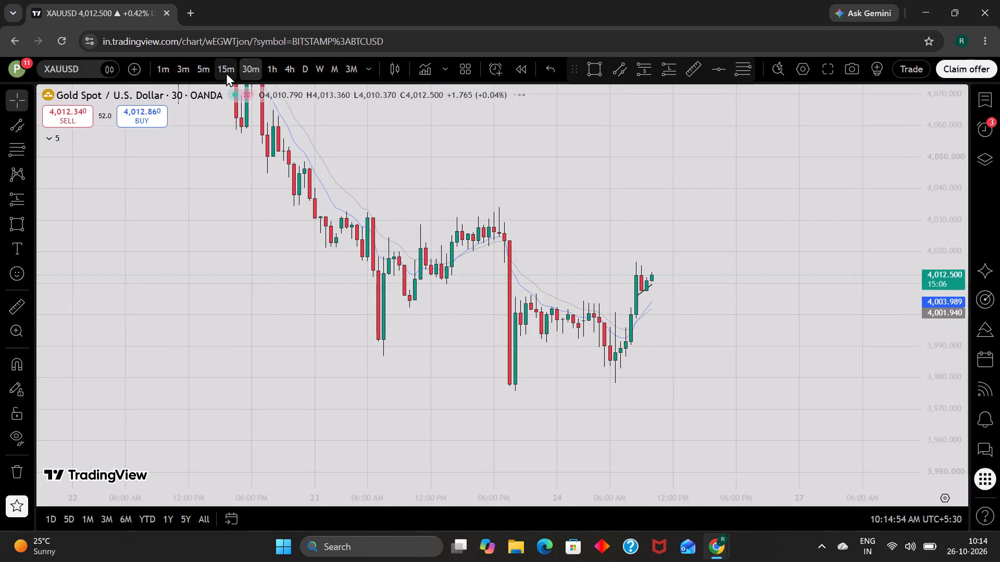
{"action": "left_click", "coordinate": [226, 72]}
{"action": "scroll", "coordinate": [937, 358], "scroll_direction": "up", "scroll_amount": 7}
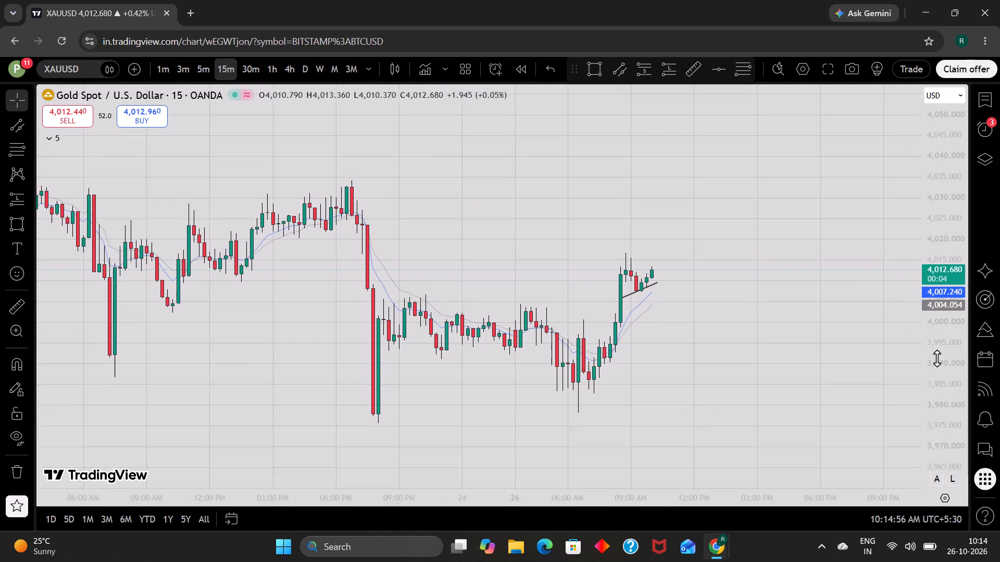
{"action": "left_click", "coordinate": [194, 66]}
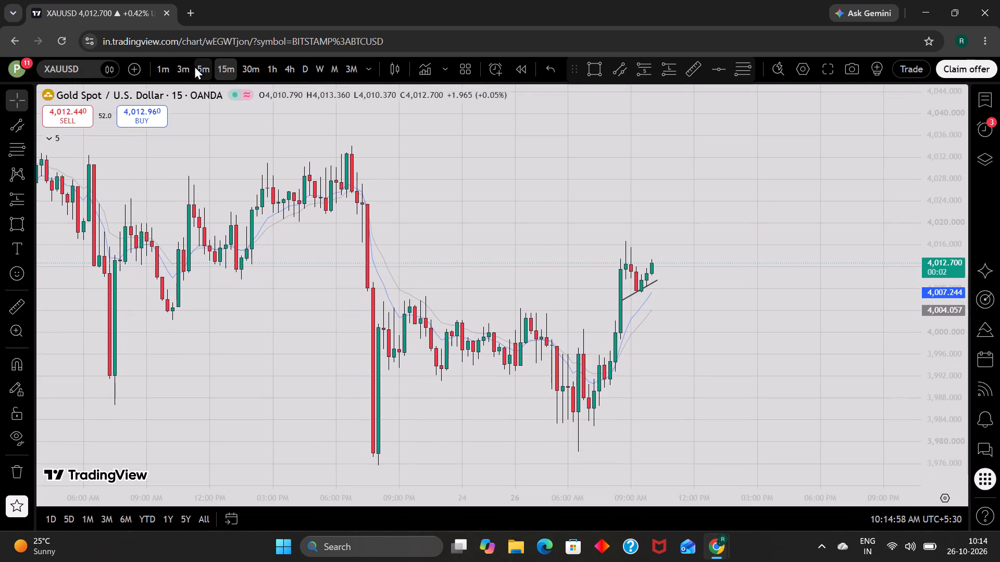
{"action": "scroll", "coordinate": [953, 342], "scroll_direction": "up", "scroll_amount": 8}
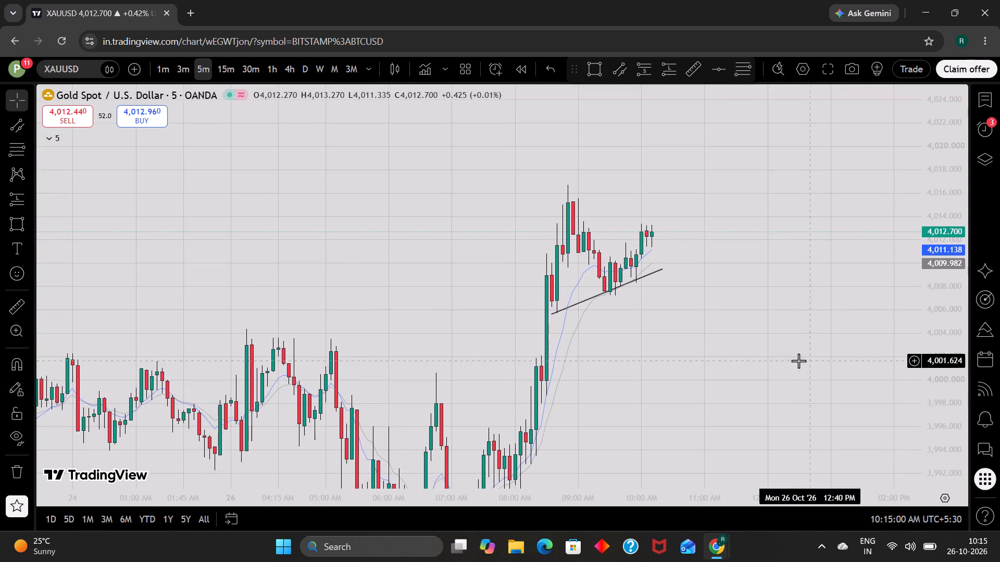
{"action": "left_click_drag", "start_coordinate": [798, 361], "coordinate": [788, 344]}
{"action": "scroll", "coordinate": [788, 344], "scroll_direction": "up", "scroll_amount": 1}
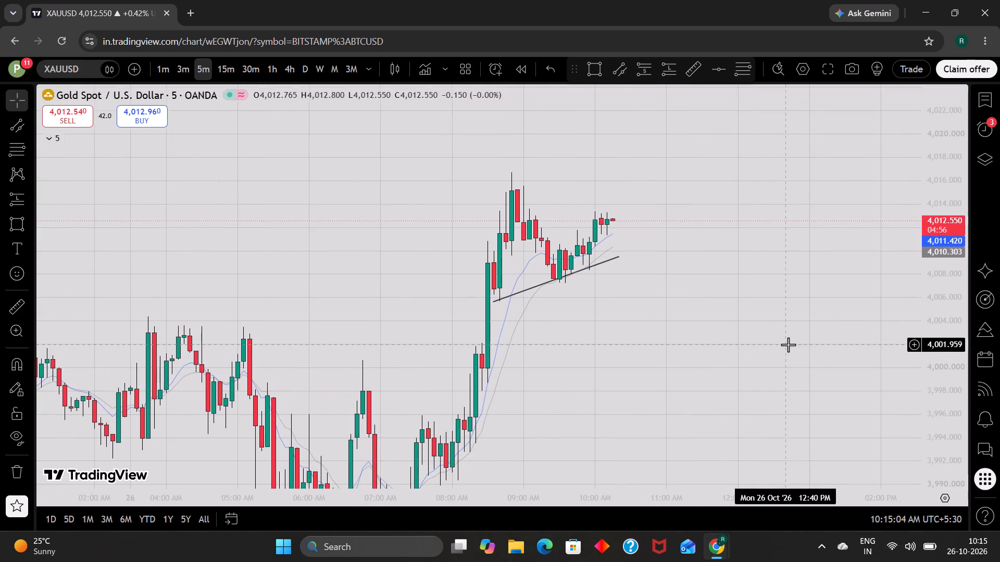
Examine the swing highs and lows above the rising trend line on gold's 1-minute timeframe.
{"action": "left_click", "coordinate": [166, 72]}
{"action": "scroll", "coordinate": [732, 274], "scroll_direction": "down", "scroll_amount": 5}
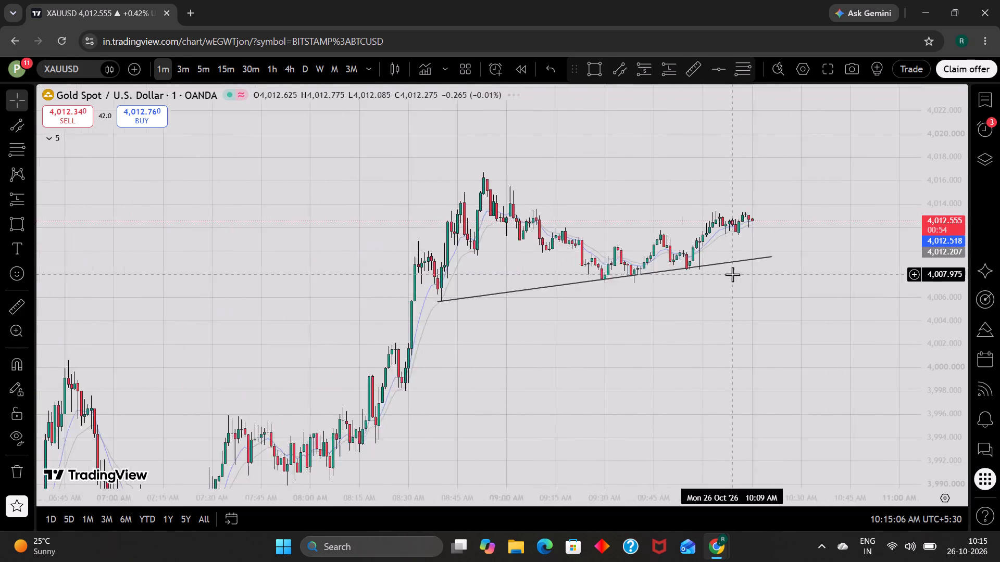
{"action": "scroll", "coordinate": [940, 324], "scroll_direction": "up", "scroll_amount": 8}
{"action": "scroll", "coordinate": [793, 323], "scroll_direction": "up", "scroll_amount": 1}
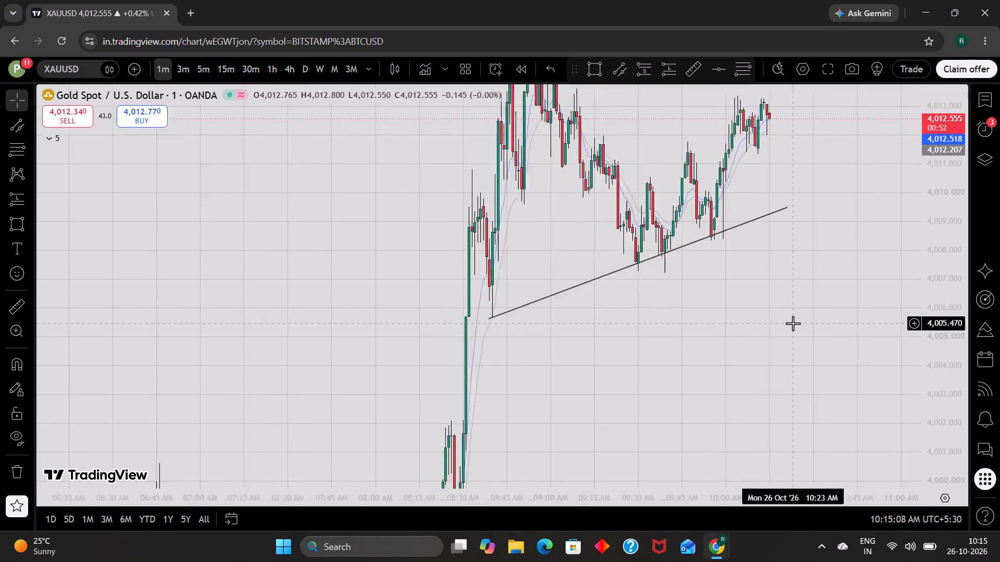
{"action": "scroll", "coordinate": [793, 323], "scroll_direction": "up", "scroll_amount": 4}
{"action": "left_click_drag", "start_coordinate": [697, 214], "coordinate": [734, 385]}
{"action": "scroll", "coordinate": [734, 385], "scroll_direction": "down", "scroll_amount": 4}
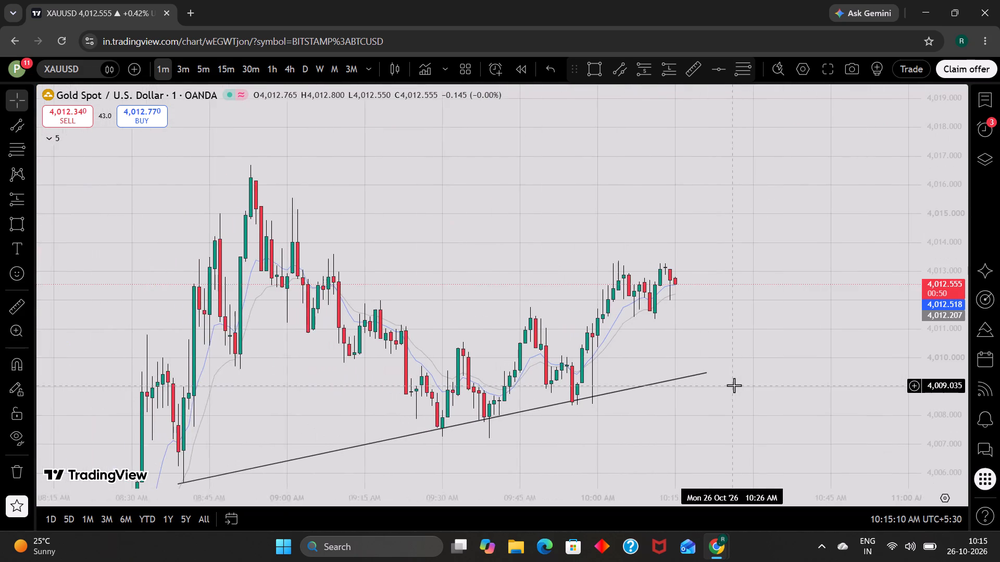
{"action": "left_click_drag", "start_coordinate": [764, 359], "coordinate": [766, 337]}
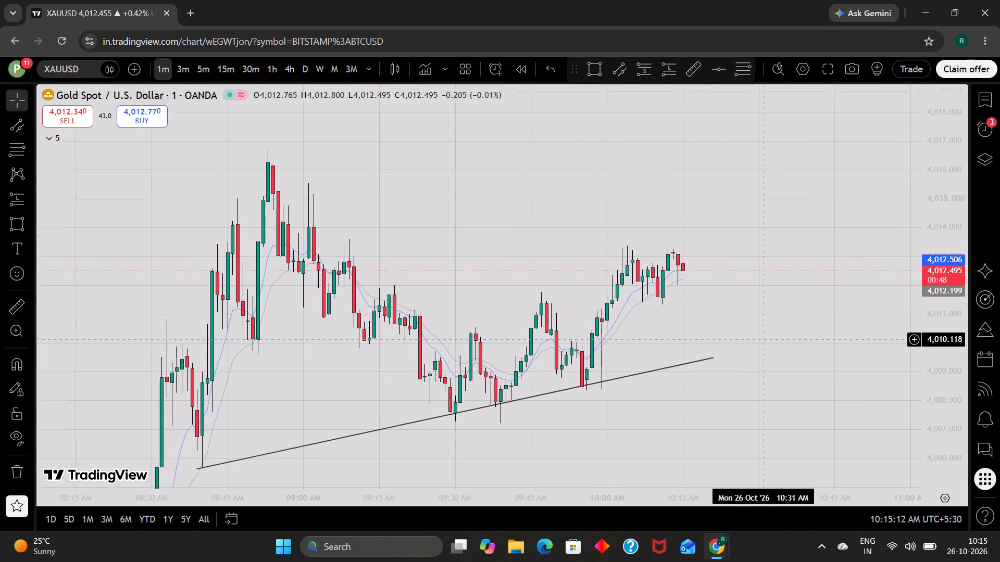
{"action": "left_click_drag", "start_coordinate": [766, 337], "coordinate": [766, 338]}
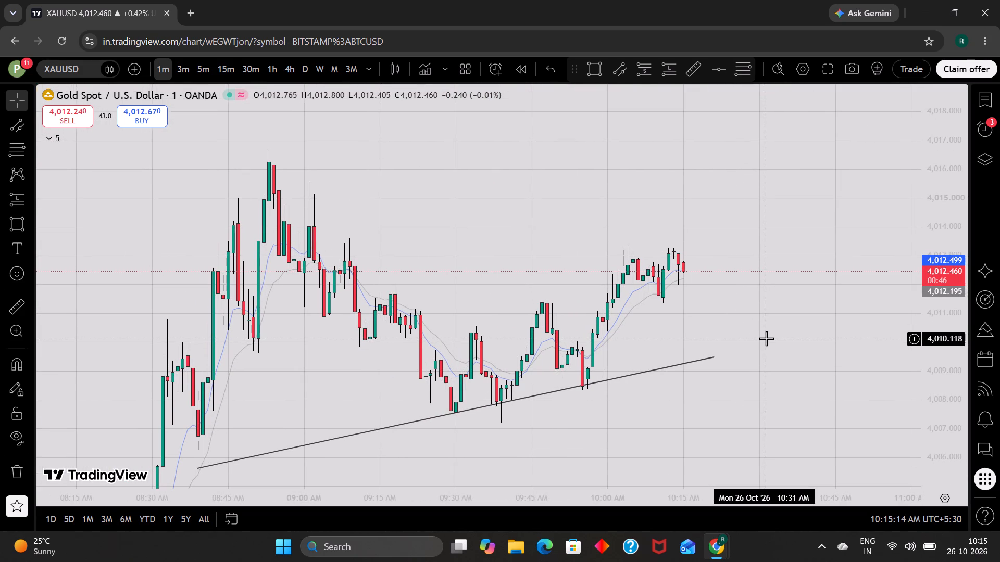
{"action": "left_click_drag", "start_coordinate": [766, 338], "coordinate": [762, 280]}
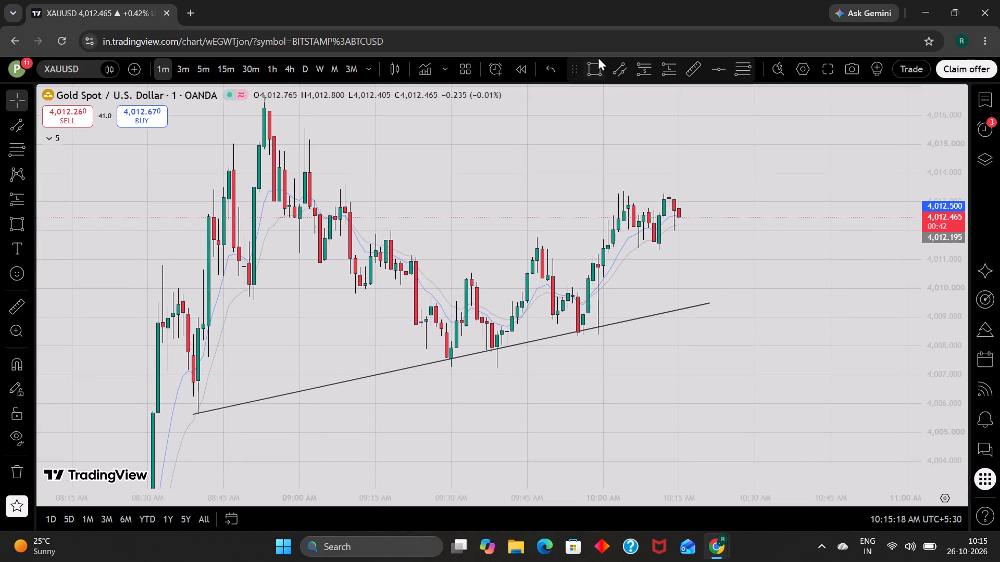
Draw a rising parallel channel from 09:33 AM, its upper line from about 4,010.4 to 4,013.7 and its lower line starting near 4,006.8.
{"action": "left_click", "coordinate": [596, 65]}
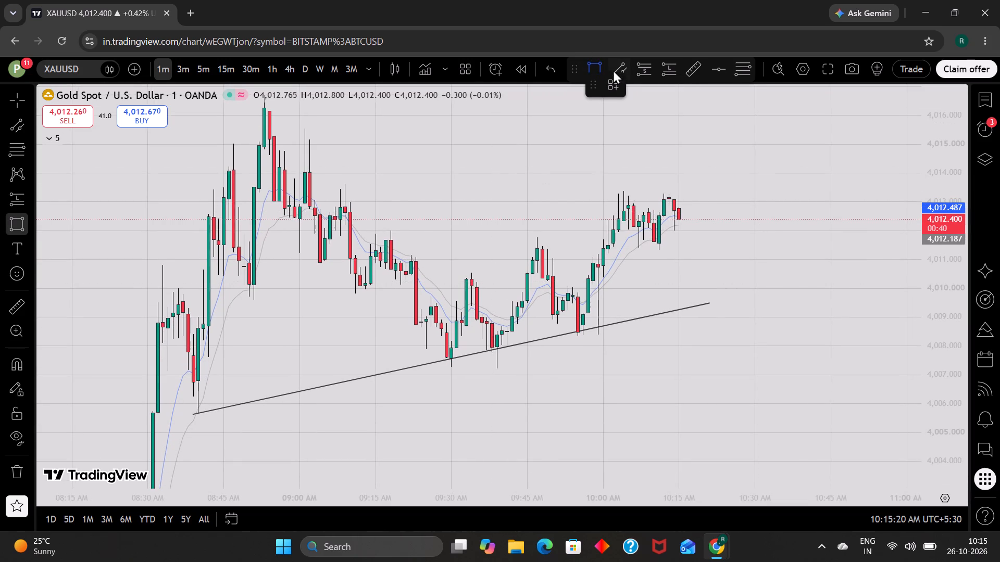
{"action": "left_click", "coordinate": [615, 62]}
{"action": "left_click_drag", "start_coordinate": [467, 276], "coordinate": [647, 182]}
{"action": "left_click_drag", "start_coordinate": [647, 182], "coordinate": [698, 268]}
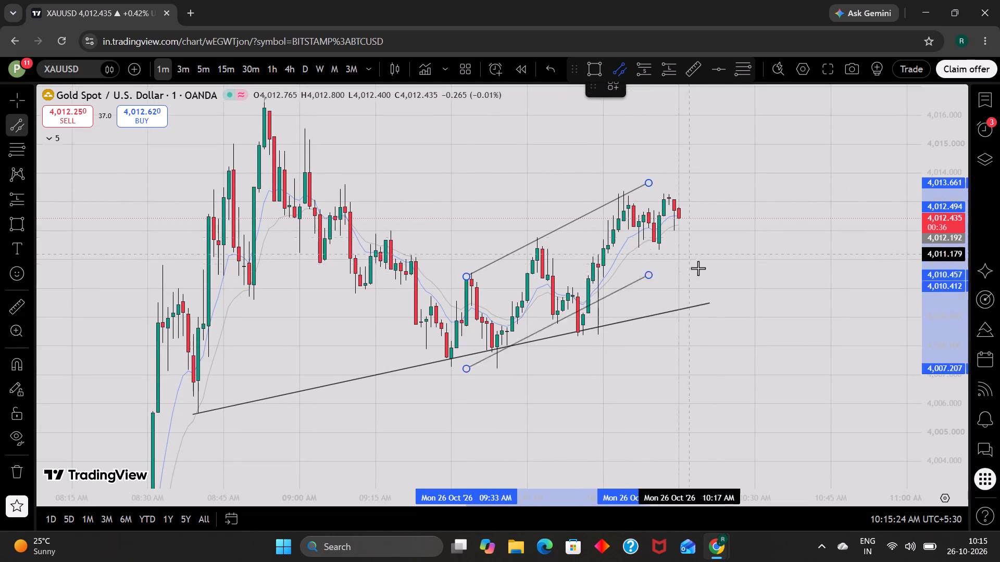
{"action": "left_click_drag", "start_coordinate": [698, 268], "coordinate": [712, 256]}
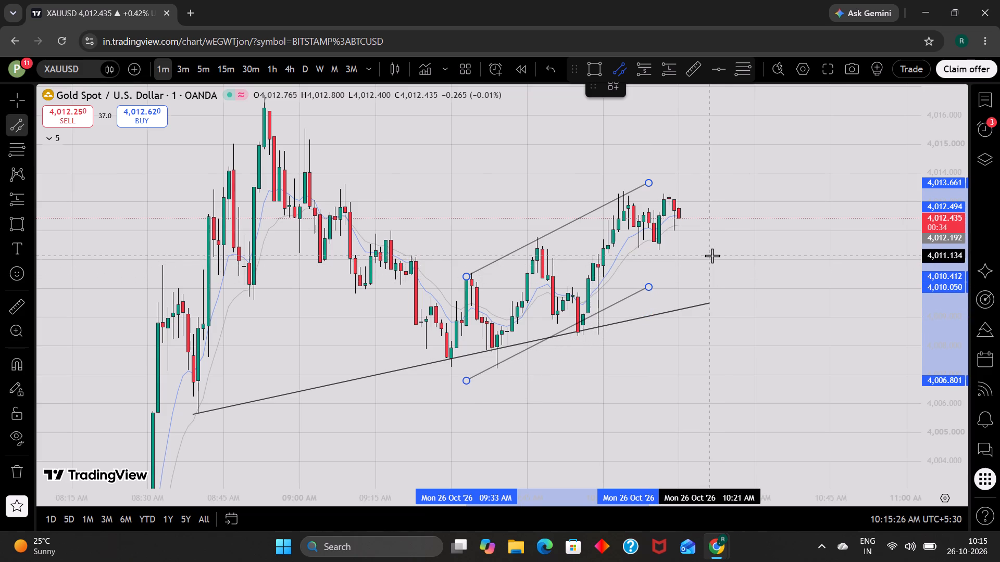
{"action": "left_click", "coordinate": [712, 256]}
Extend the parallel channel to 10:28 AM, with its upper line ending near 4,015.6 and its lower line near 4,012.0.
{"action": "left_click_drag", "start_coordinate": [649, 286], "coordinate": [752, 244]}
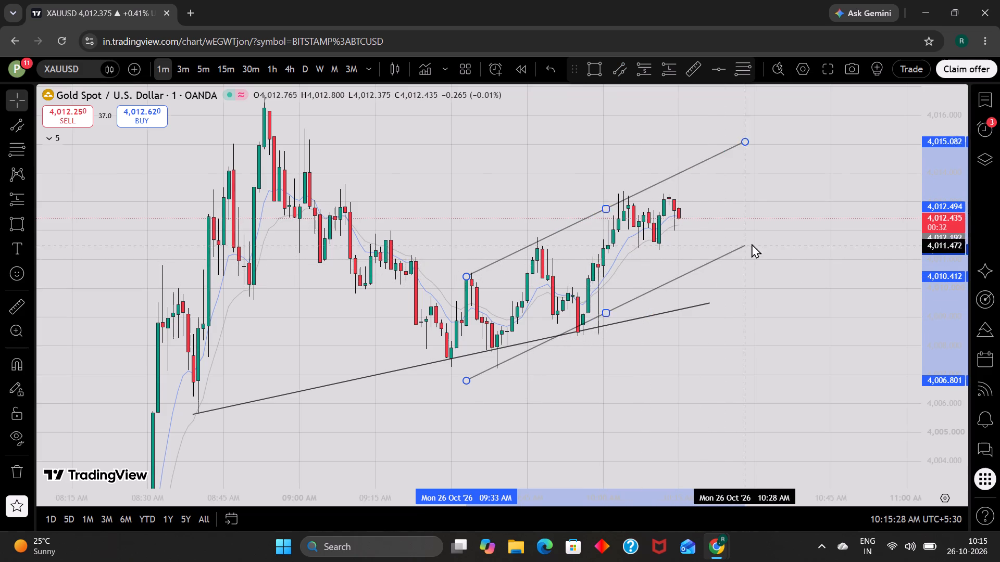
{"action": "left_click_drag", "start_coordinate": [752, 244], "coordinate": [744, 231]}
{"action": "left_click", "coordinate": [744, 231]}
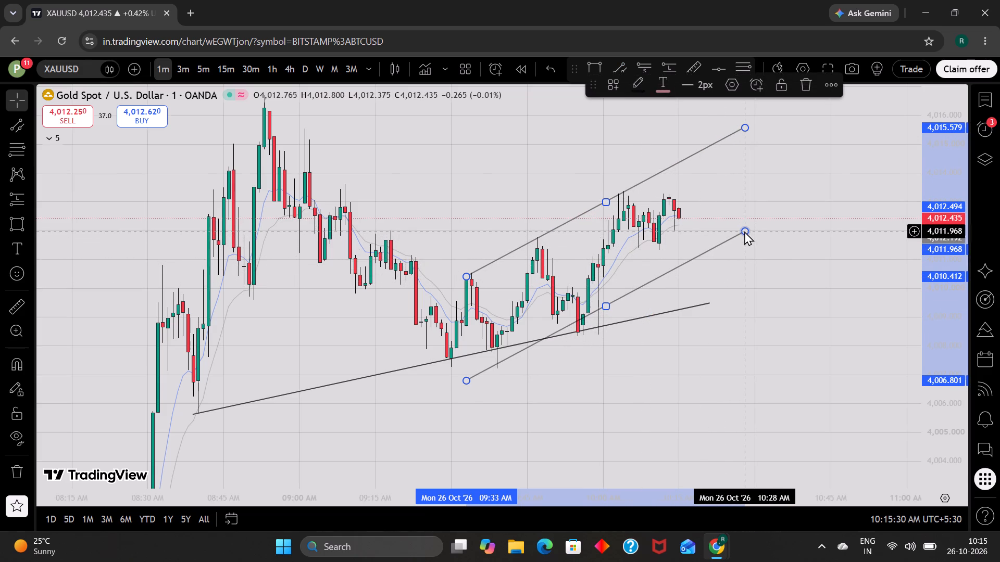
Lower the channel's bottom line slightly, running from about 4,006.6 to 4,011.8, and deselect the channel.
{"action": "left_click_drag", "start_coordinate": [604, 305], "coordinate": [614, 308]}
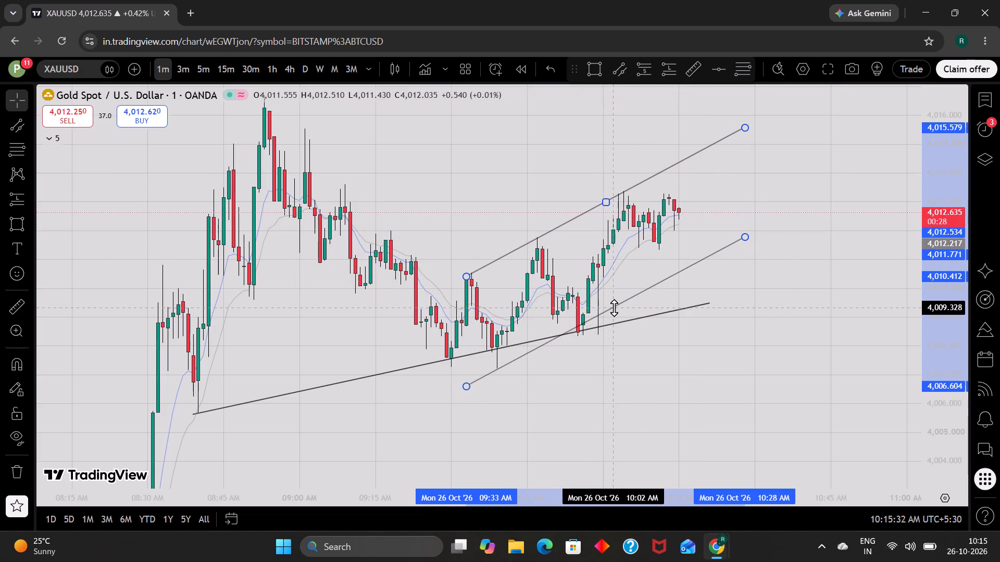
{"action": "left_click_drag", "start_coordinate": [614, 308], "coordinate": [614, 308]}
{"action": "left_click", "coordinate": [614, 308]}
{"action": "left_click", "coordinate": [696, 367]}
{"action": "scroll", "coordinate": [696, 367], "scroll_direction": "up", "scroll_amount": 1}
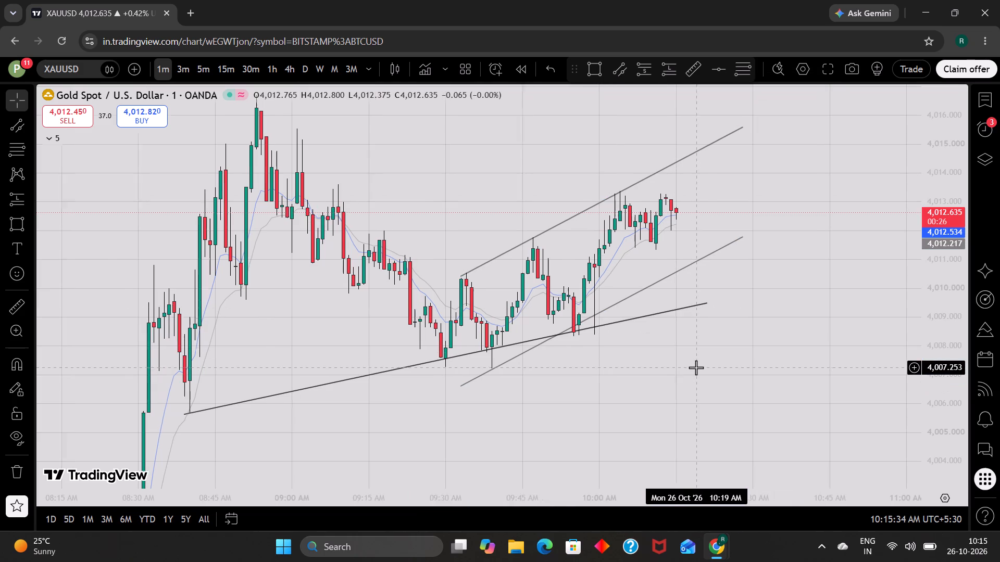
{"action": "scroll", "coordinate": [696, 367], "scroll_direction": "up", "scroll_amount": 1}
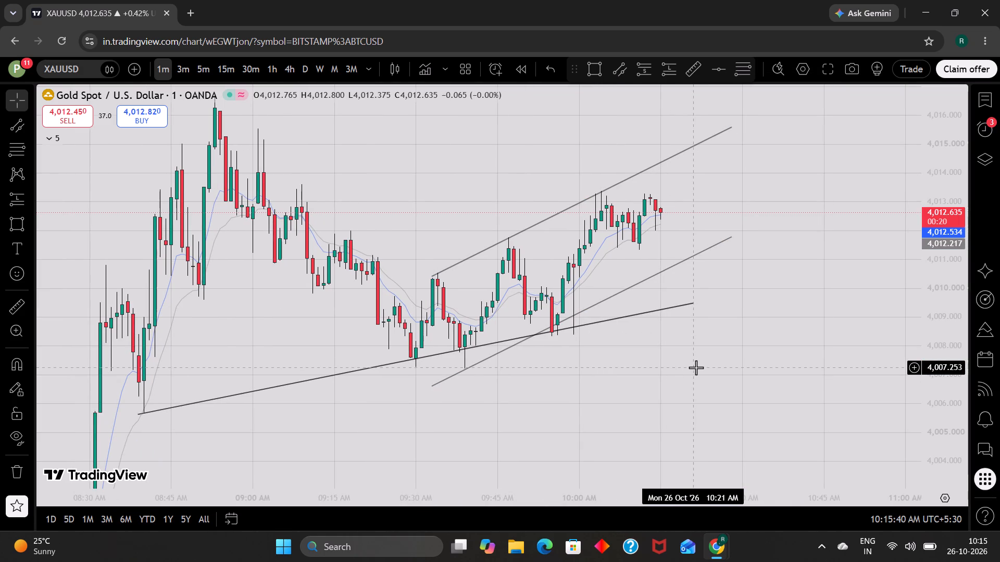
Examine gold's rising channel and trend line on the 15-minute and 5-minute timeframes.
{"action": "left_click", "coordinate": [234, 70]}
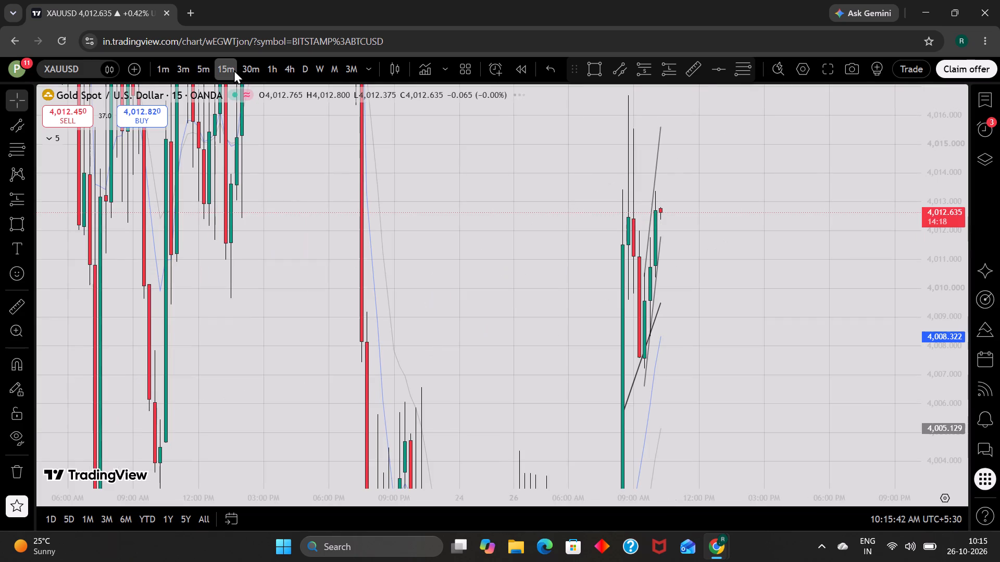
{"action": "scroll", "coordinate": [962, 378], "scroll_direction": "down", "scroll_amount": 7}
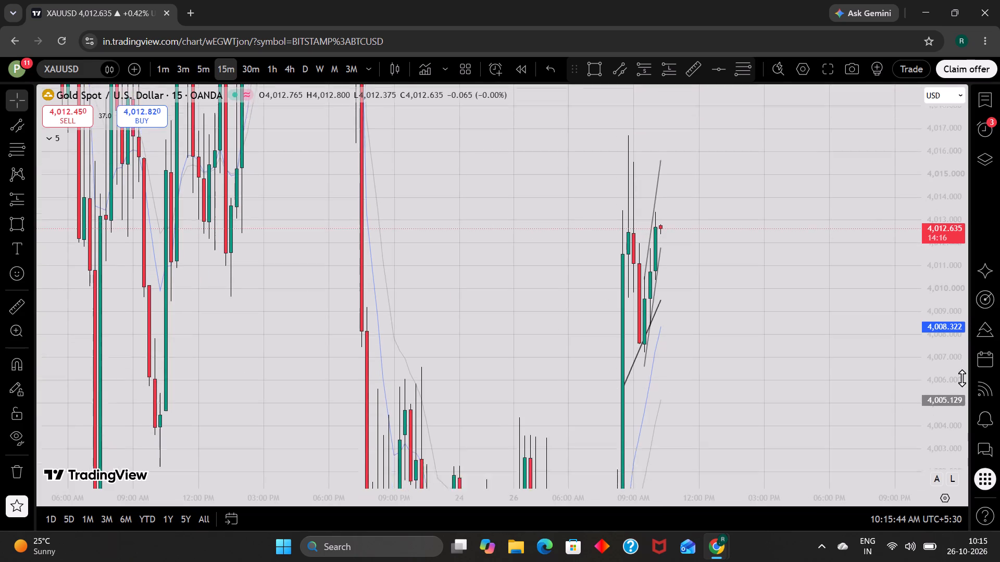
{"action": "scroll", "coordinate": [962, 378], "scroll_direction": "down", "scroll_amount": 2}
{"action": "scroll", "coordinate": [817, 375], "scroll_direction": "up", "scroll_amount": 1}
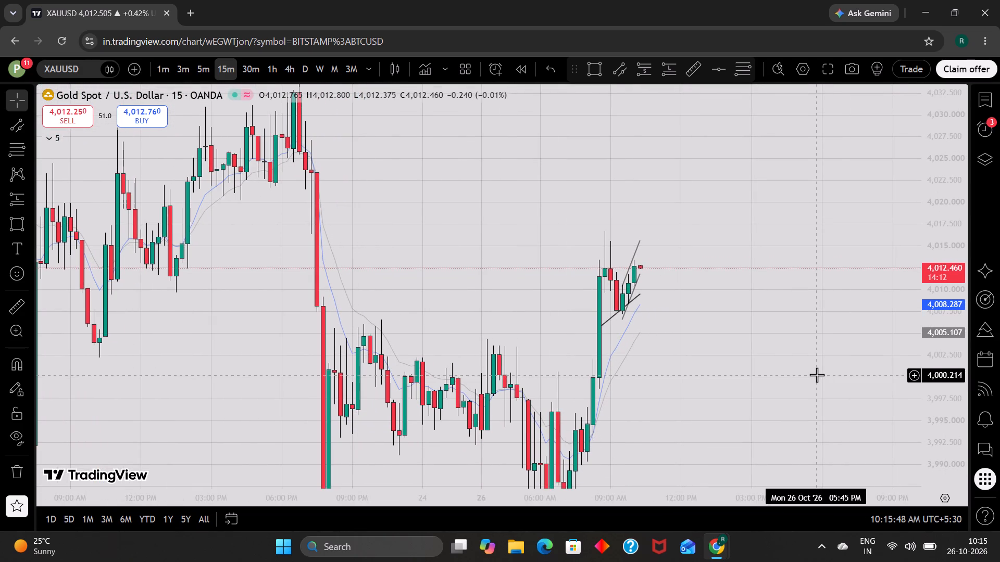
{"action": "left_click", "coordinate": [196, 65]}
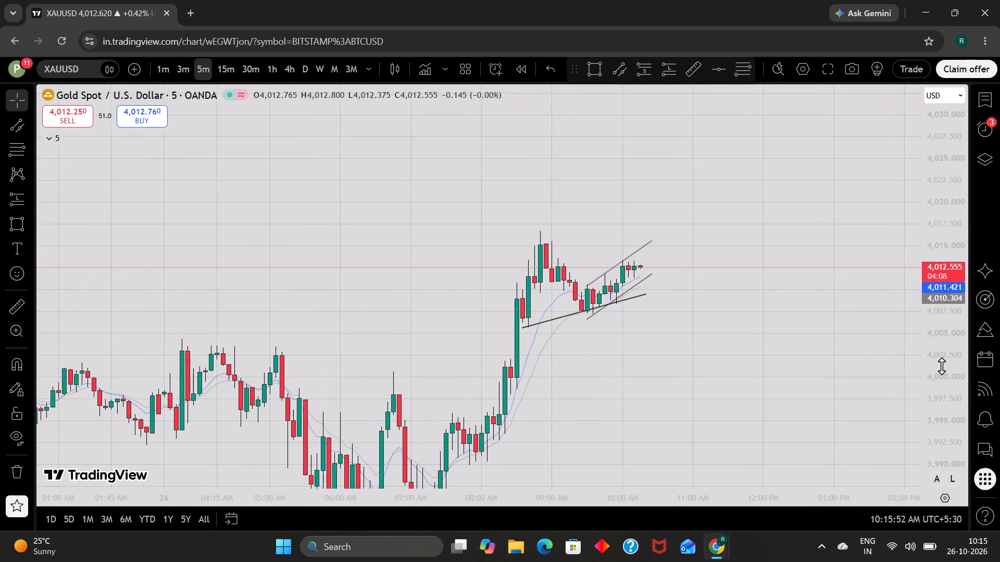
{"action": "scroll", "coordinate": [942, 366], "scroll_direction": "up", "scroll_amount": 6}
{"action": "left_click", "coordinate": [847, 364]}
{"action": "scroll", "coordinate": [845, 362], "scroll_direction": "up", "scroll_amount": 1}
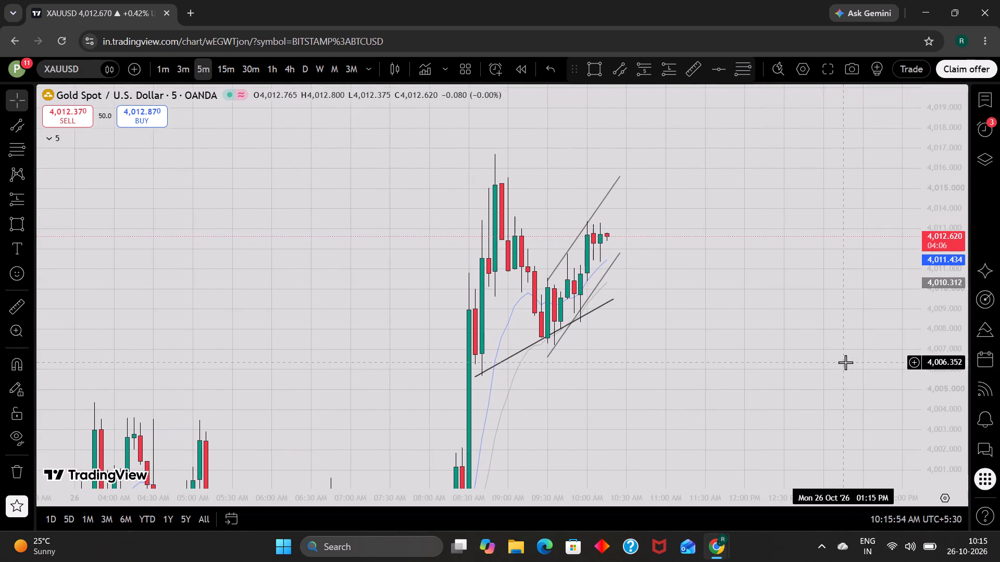
Switch gold to the 3-minute timeframe and delete the rising trend line running from 08:39 AM to 10:21 AM.
{"action": "left_click", "coordinate": [186, 68]}
{"action": "scroll", "coordinate": [656, 237], "scroll_direction": "down", "scroll_amount": 1}
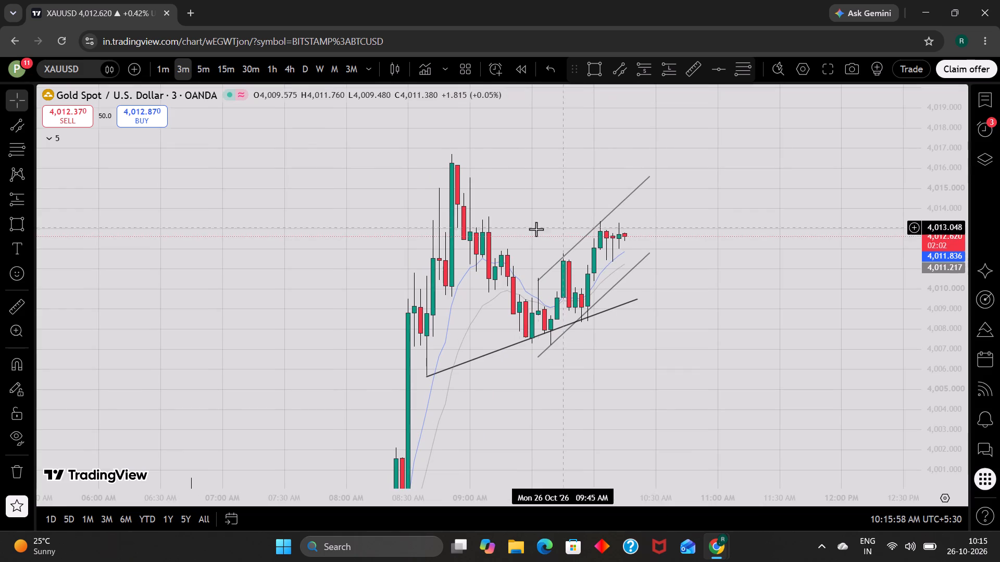
{"action": "left_click", "coordinate": [641, 302]}
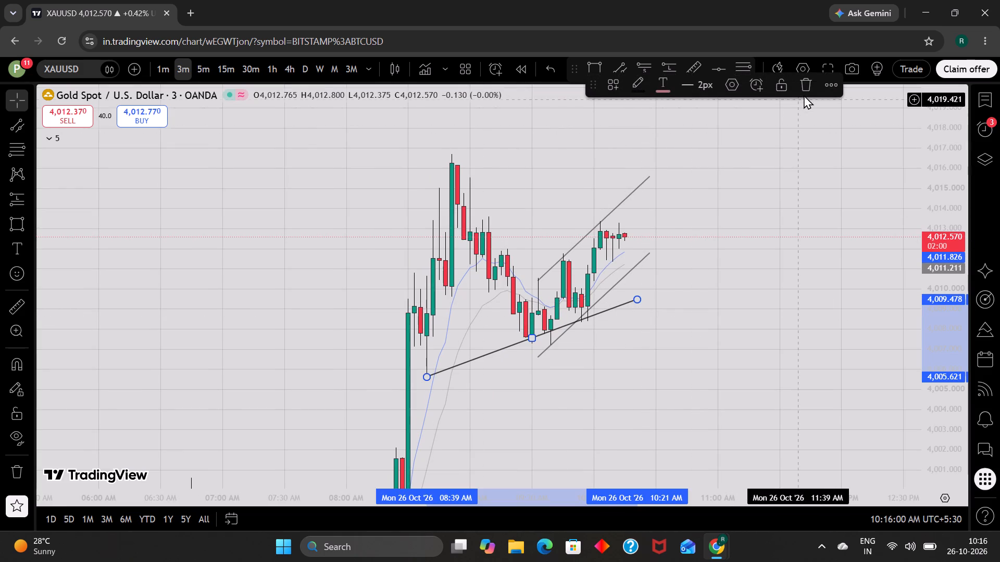
{"action": "left_click", "coordinate": [806, 91]}
{"action": "scroll", "coordinate": [761, 214], "scroll_direction": "up", "scroll_amount": 1}
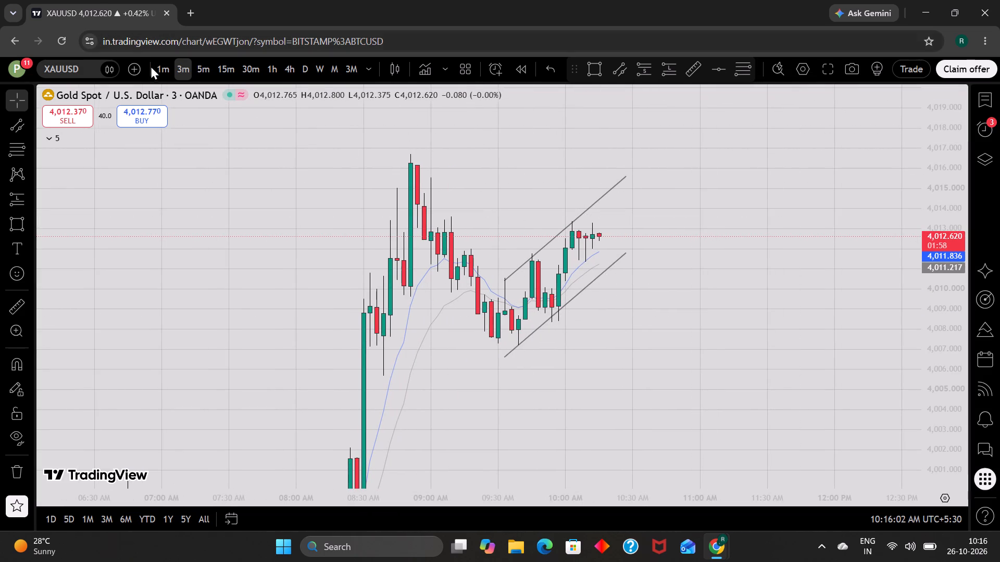
Examine the price action inside the rising parallel channel on gold's 1-minute timeframe.
{"action": "left_click", "coordinate": [157, 63]}
{"action": "scroll", "coordinate": [713, 301], "scroll_direction": "down", "scroll_amount": 3}
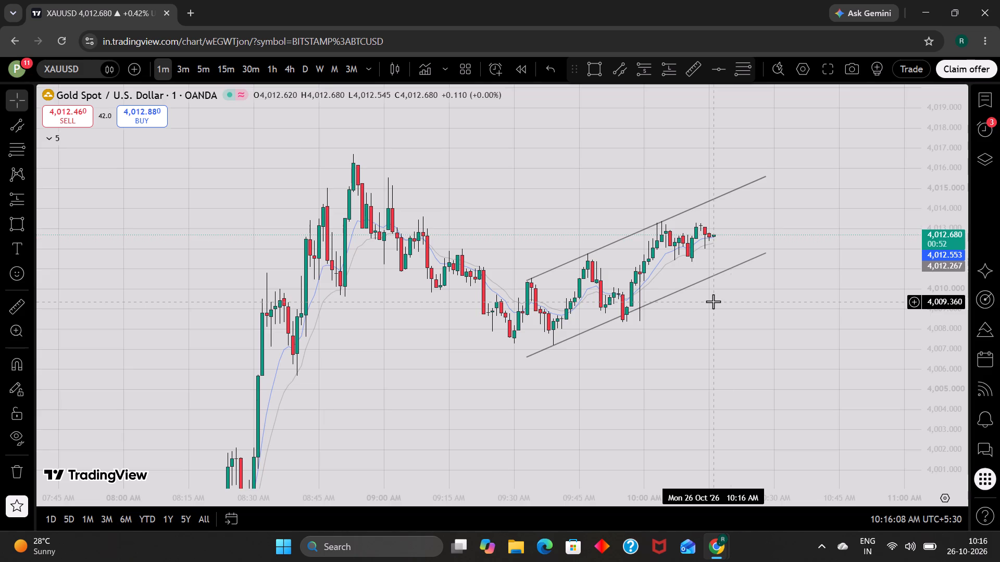
{"action": "scroll", "coordinate": [935, 293], "scroll_direction": "up", "scroll_amount": 7}
{"action": "scroll", "coordinate": [809, 306], "scroll_direction": "up", "scroll_amount": 1}
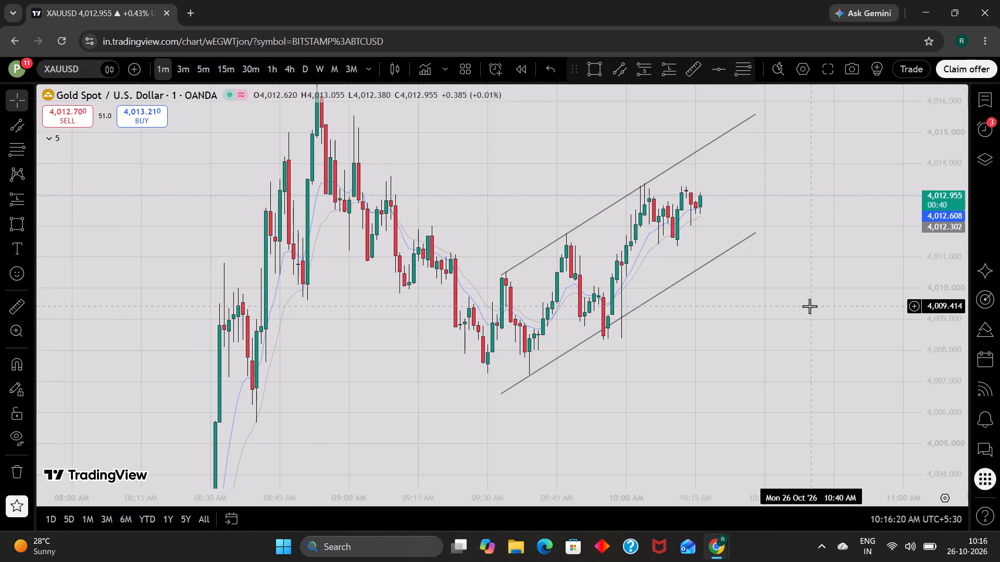
{"action": "left_click_drag", "start_coordinate": [508, 114], "coordinate": [511, 137]}
{"action": "scroll", "coordinate": [511, 137], "scroll_direction": "up", "scroll_amount": 1}
{"action": "left_click_drag", "start_coordinate": [480, 152], "coordinate": [478, 157]}
{"action": "left_click_drag", "start_coordinate": [478, 157], "coordinate": [479, 164]}
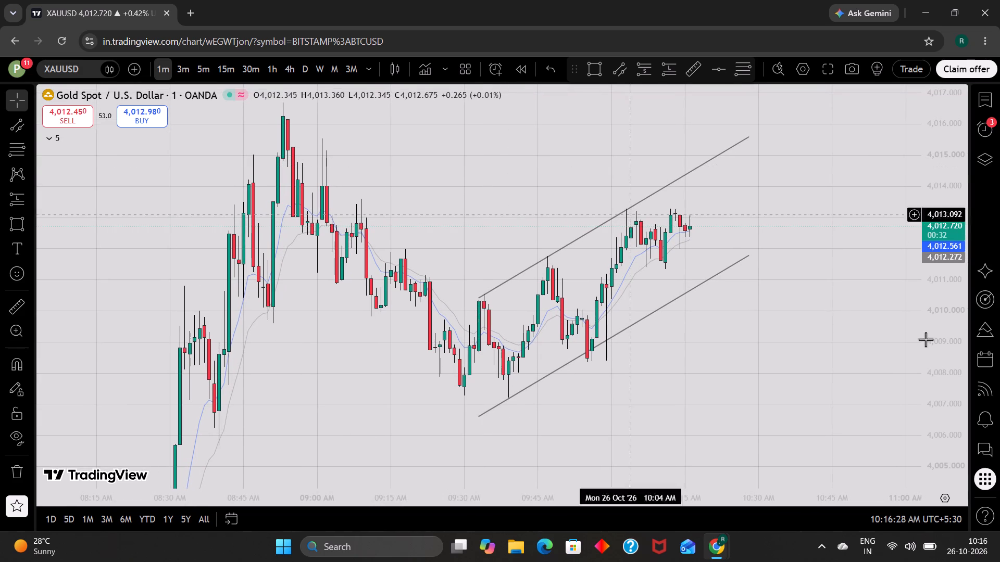
{"action": "scroll", "coordinate": [933, 376], "scroll_direction": "down", "scroll_amount": 7}
{"action": "scroll", "coordinate": [784, 377], "scroll_direction": "down", "scroll_amount": 1}
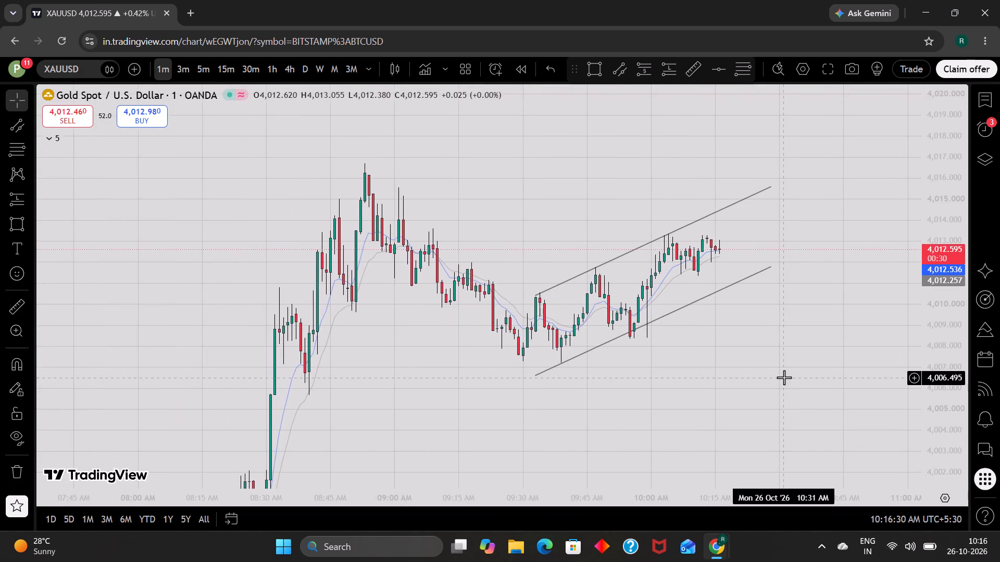
{"action": "scroll", "coordinate": [784, 377], "scroll_direction": "up", "scroll_amount": 1}
Compare the rising channel with the wider price structure on gold's 3-minute and 15-minute timeframes.
{"action": "left_click", "coordinate": [173, 62]}
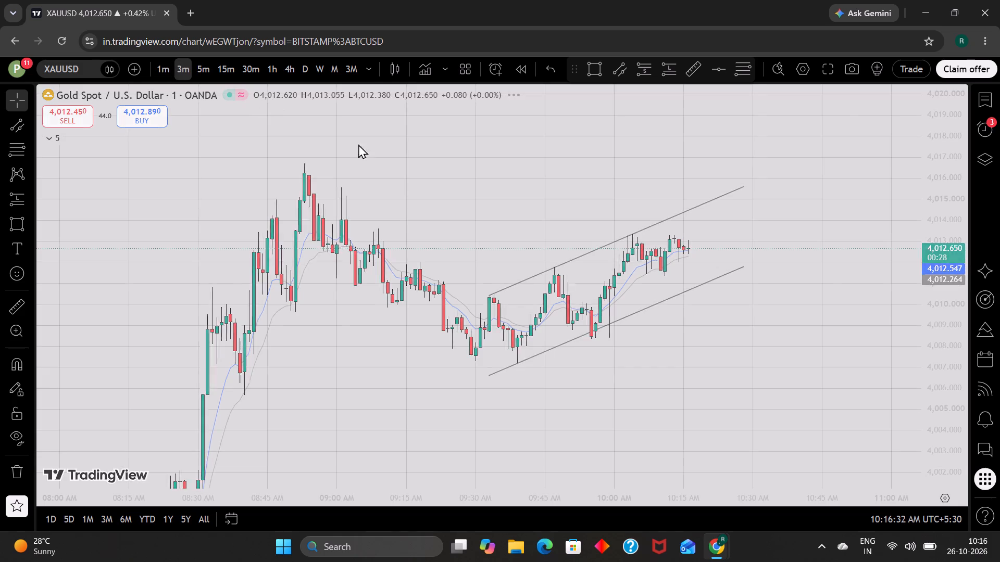
{"action": "scroll", "coordinate": [535, 189], "scroll_direction": "up", "scroll_amount": 2}
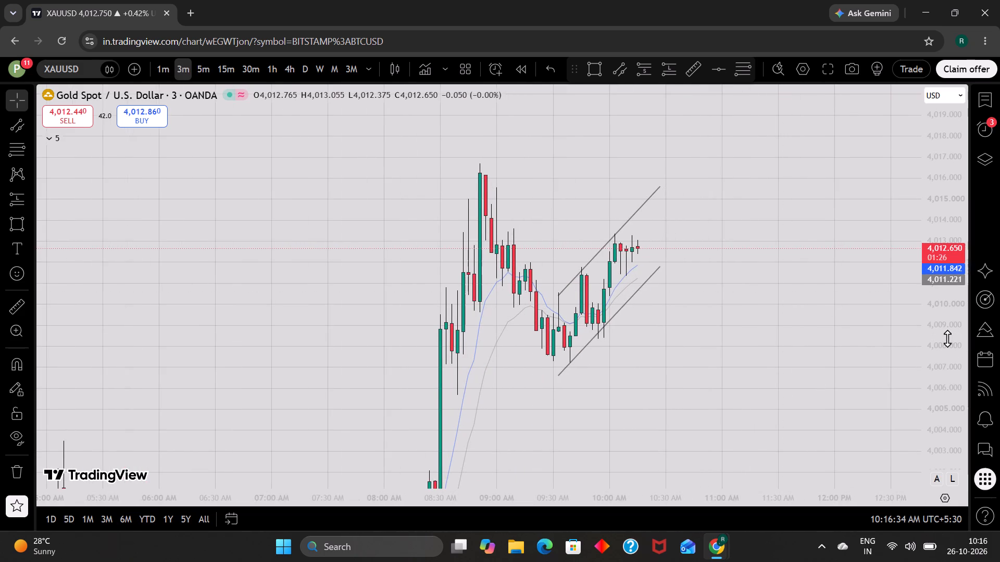
{"action": "scroll", "coordinate": [947, 338], "scroll_direction": "down", "scroll_amount": 2}
{"action": "scroll", "coordinate": [794, 323], "scroll_direction": "up", "scroll_amount": 1}
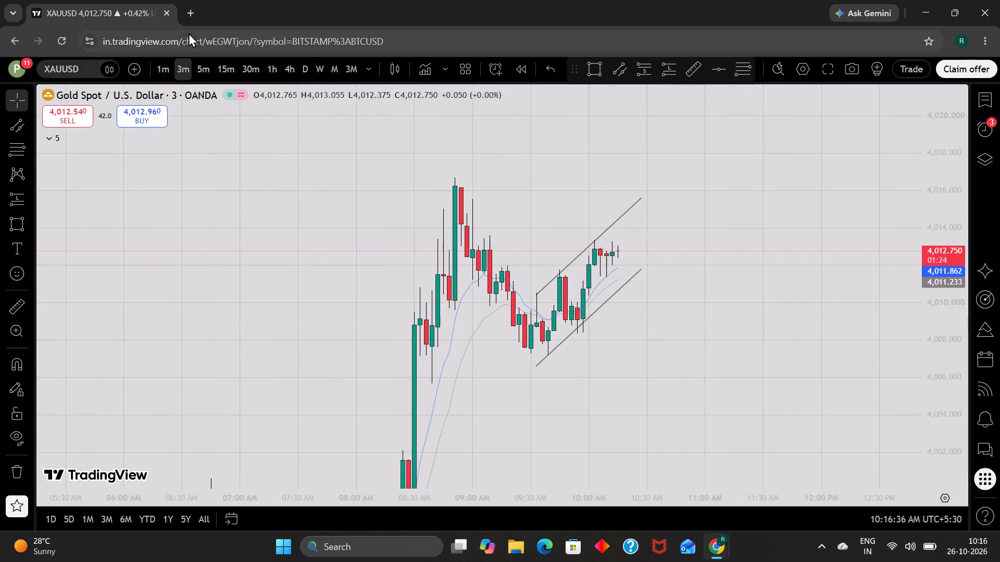
{"action": "left_click", "coordinate": [223, 63]}
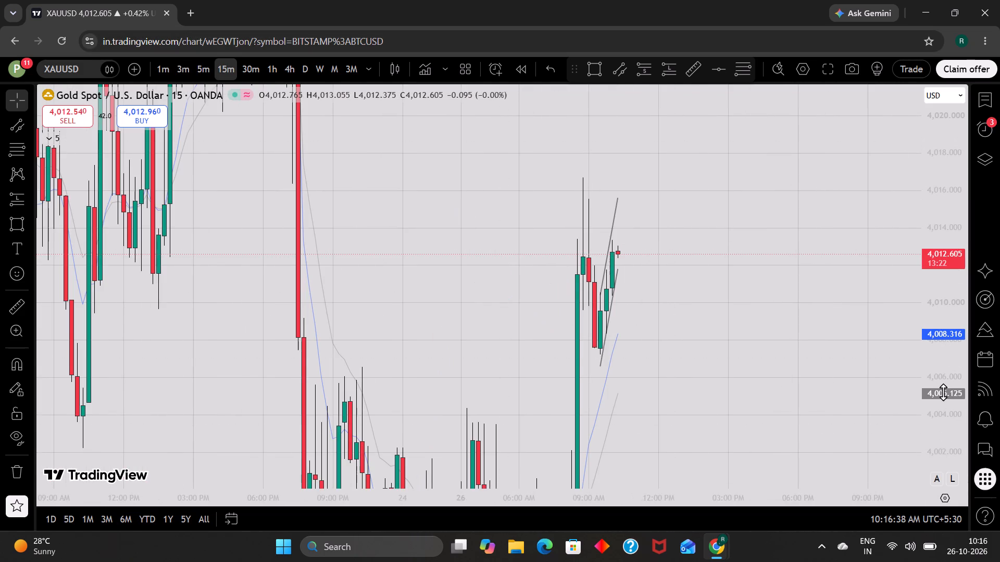
{"action": "scroll", "coordinate": [939, 389], "scroll_direction": "down", "scroll_amount": 10}
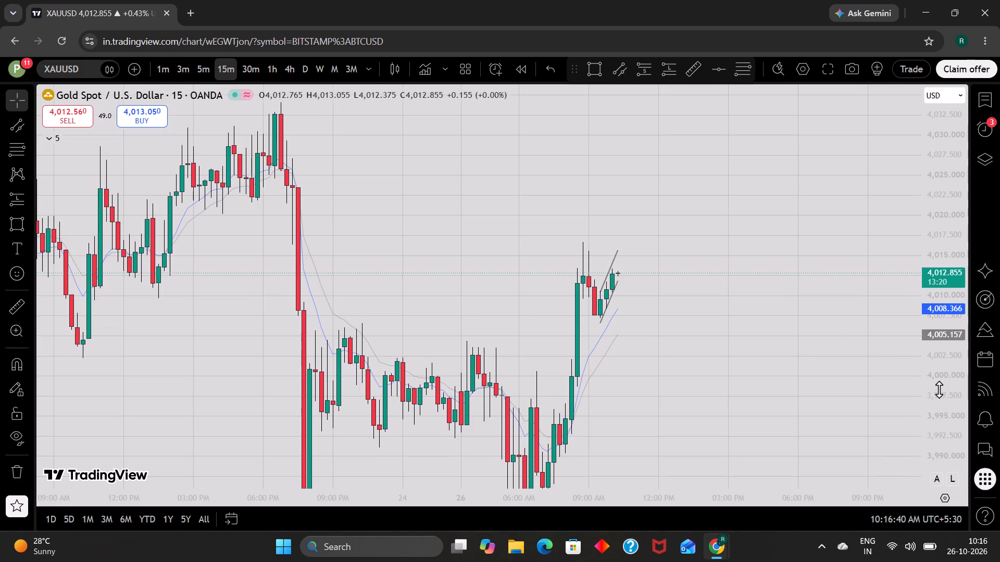
On the 1-minute timeframe, draw a rectangle over the recent highs from 09:05 AM to 10:21 AM, between about 4,012.86 and 4,013.56.
{"action": "left_click", "coordinate": [160, 66]}
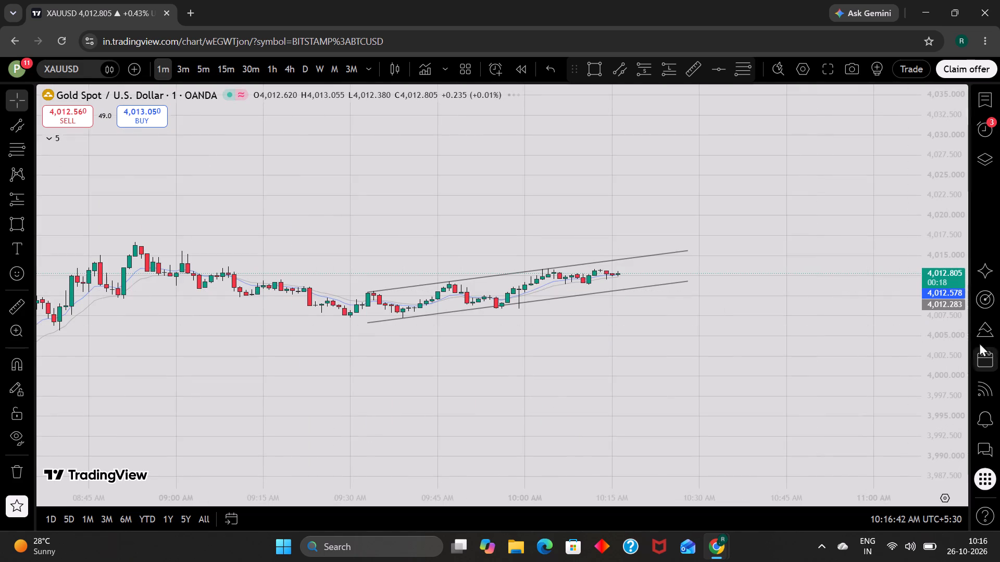
{"action": "scroll", "coordinate": [947, 334], "scroll_direction": "up", "scroll_amount": 16}
{"action": "scroll", "coordinate": [840, 319], "scroll_direction": "up", "scroll_amount": 1}
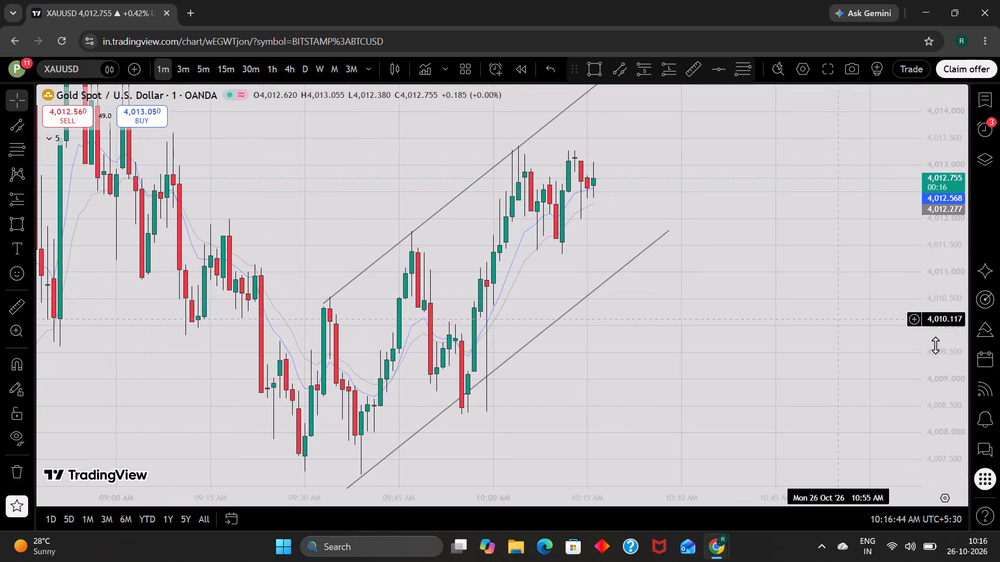
{"action": "scroll", "coordinate": [939, 345], "scroll_direction": "down", "scroll_amount": 4}
{"action": "left_click_drag", "start_coordinate": [780, 257], "coordinate": [790, 318]}
{"action": "scroll", "coordinate": [790, 318], "scroll_direction": "up", "scroll_amount": 1}
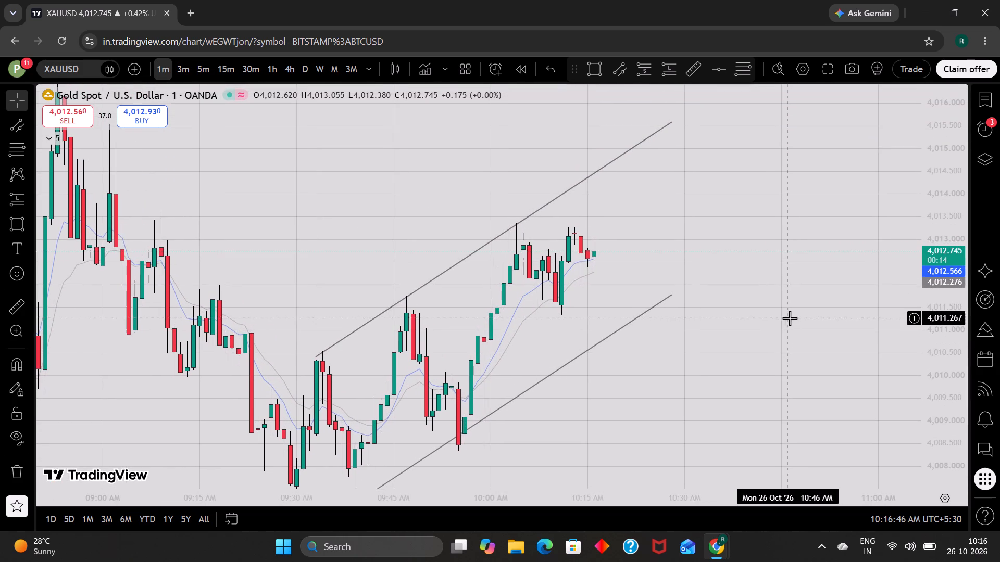
{"action": "left_click_drag", "start_coordinate": [425, 173], "coordinate": [523, 208]}
{"action": "scroll", "coordinate": [523, 208], "scroll_direction": "down", "scroll_amount": 1}
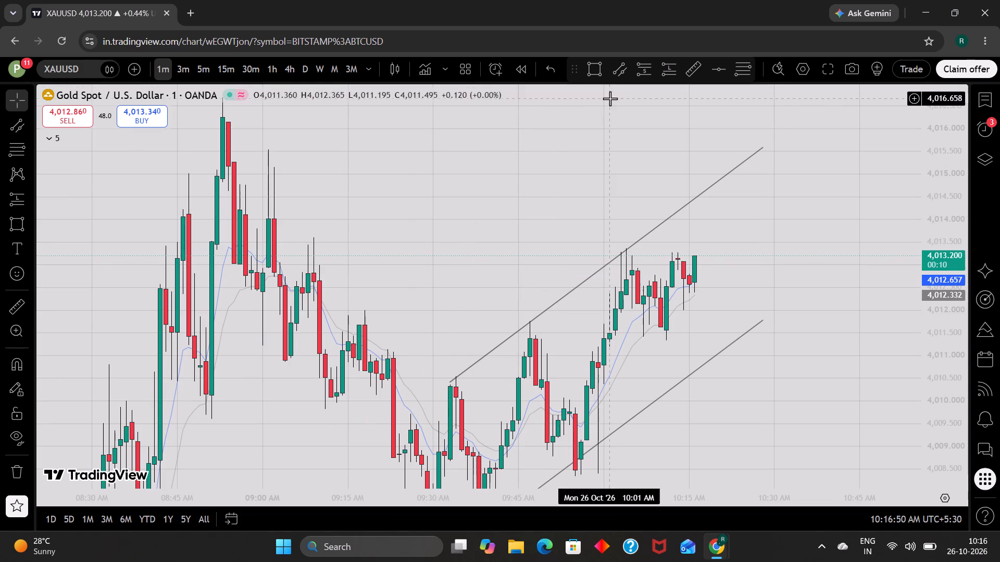
{"action": "left_click_drag", "start_coordinate": [594, 84], "coordinate": [595, 72]}
{"action": "left_click", "coordinate": [595, 72]}
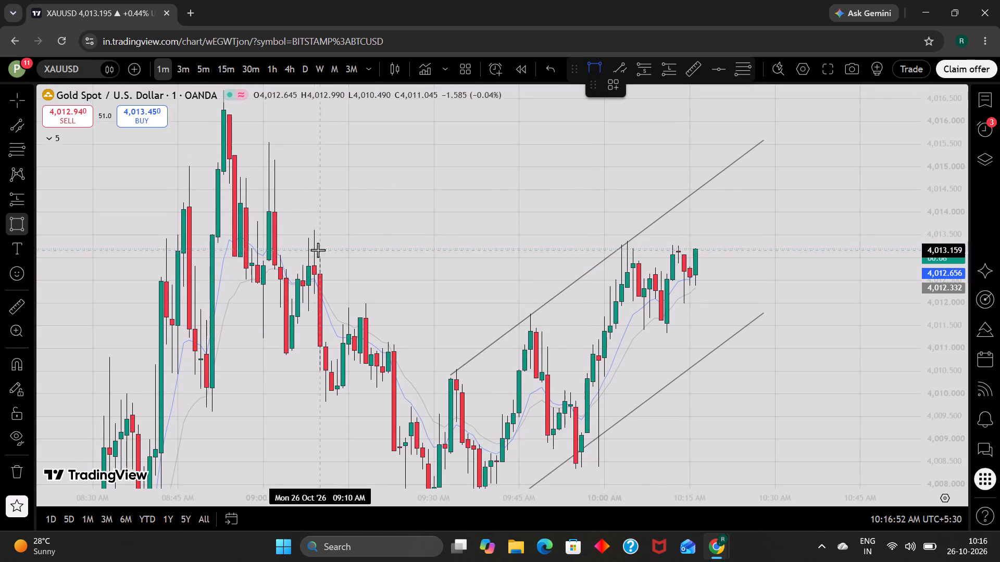
{"action": "left_click_drag", "start_coordinate": [295, 264], "coordinate": [611, 209]}
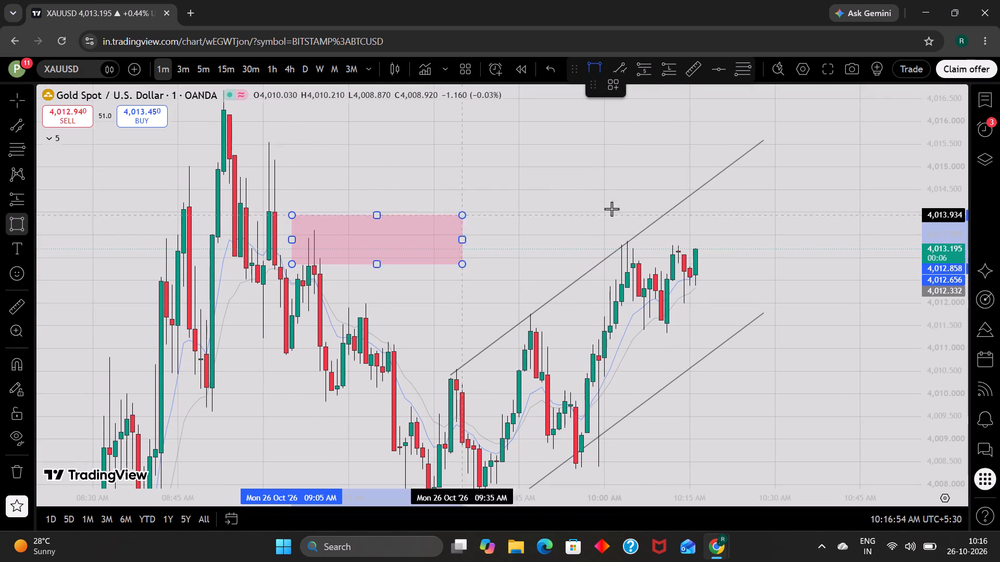
{"action": "left_click_drag", "start_coordinate": [611, 209], "coordinate": [706, 230]}
{"action": "left_click", "coordinate": [723, 232]}
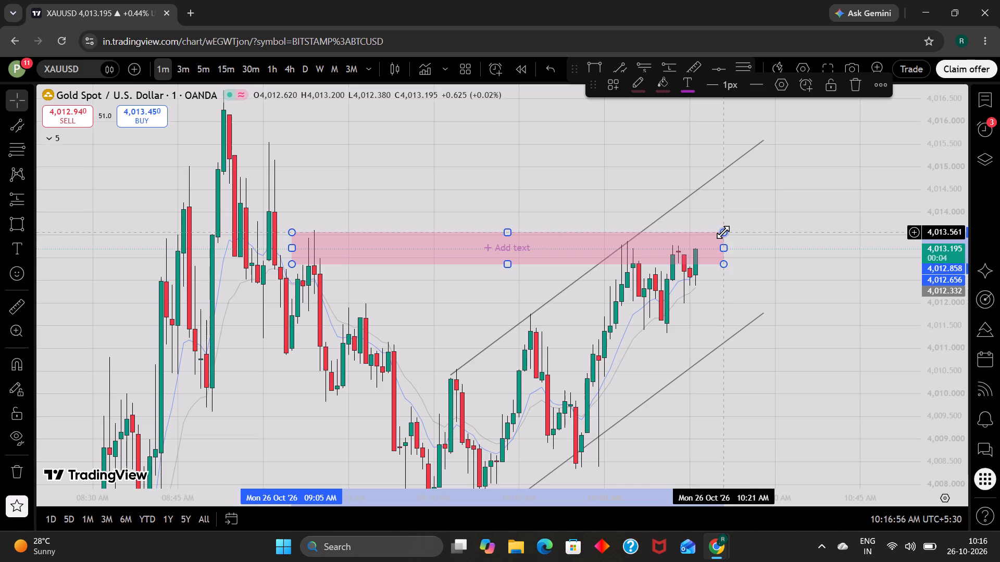
{"action": "left_click_drag", "start_coordinate": [818, 270], "coordinate": [882, 275]}
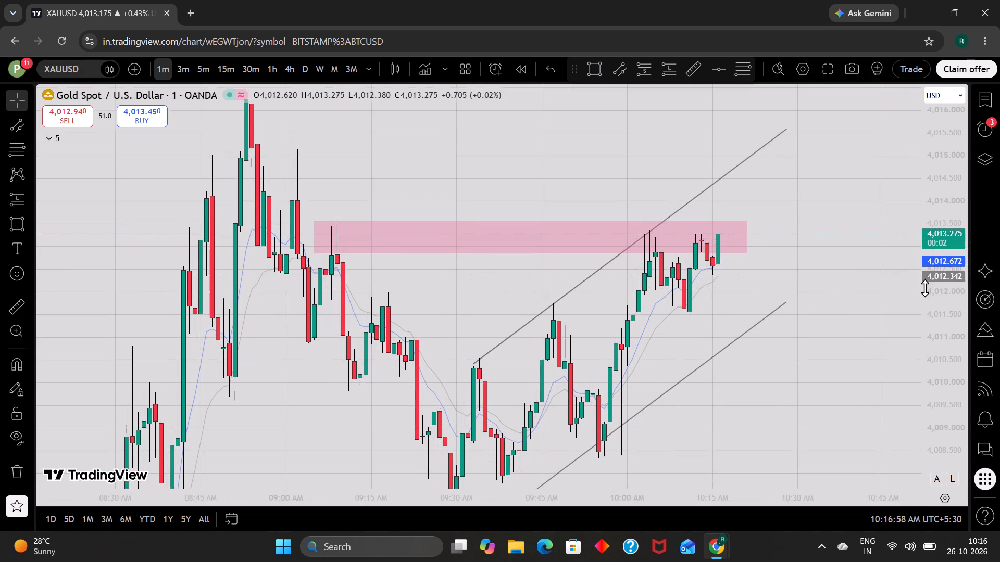
Examine price against the pink rectangle zone on gold's 1-minute and 3-minute timeframes.
{"action": "scroll", "coordinate": [925, 288], "scroll_direction": "down", "scroll_amount": 3}
{"action": "scroll", "coordinate": [846, 284], "scroll_direction": "up", "scroll_amount": 1}
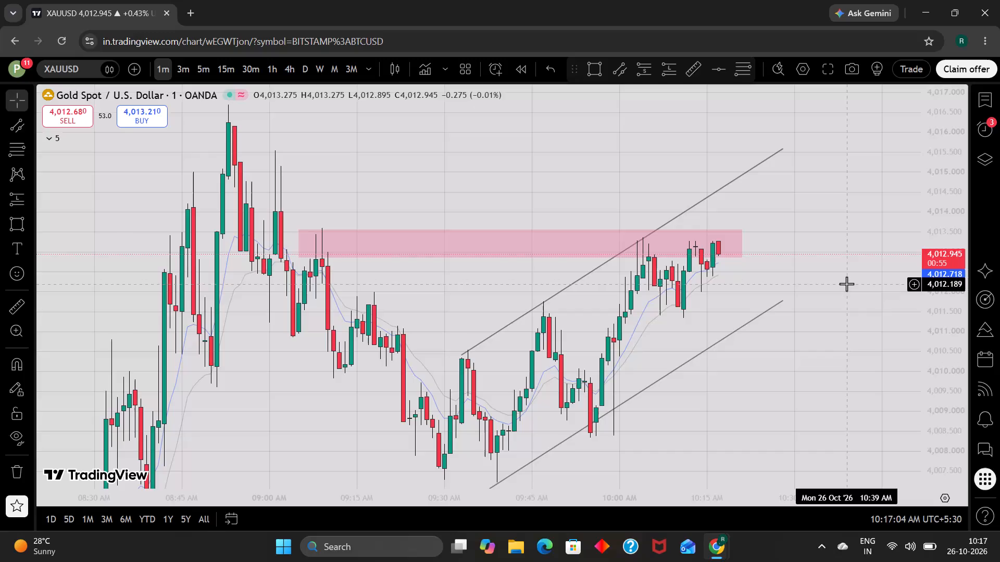
{"action": "scroll", "coordinate": [846, 284], "scroll_direction": "up", "scroll_amount": 1}
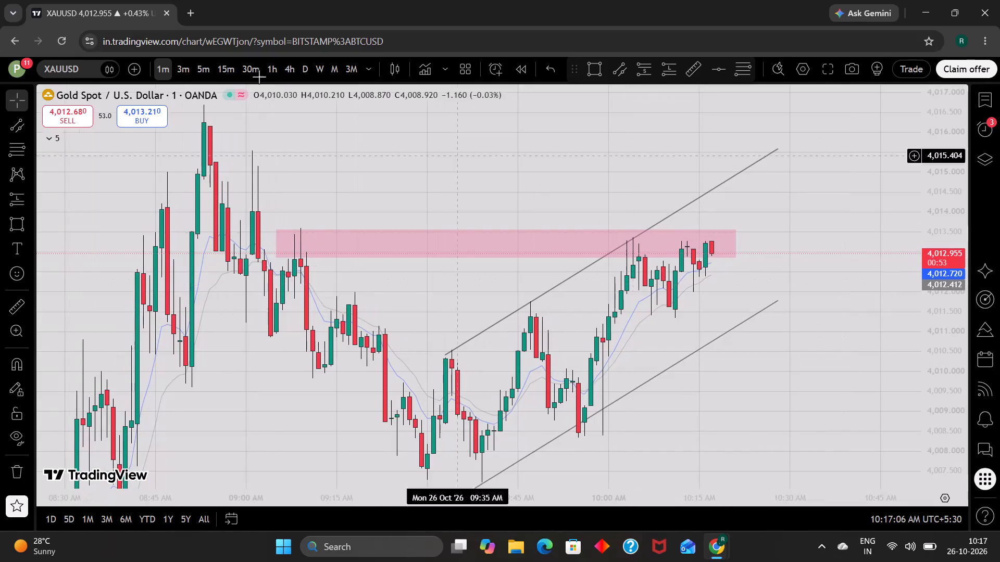
{"action": "left_click", "coordinate": [182, 65]}
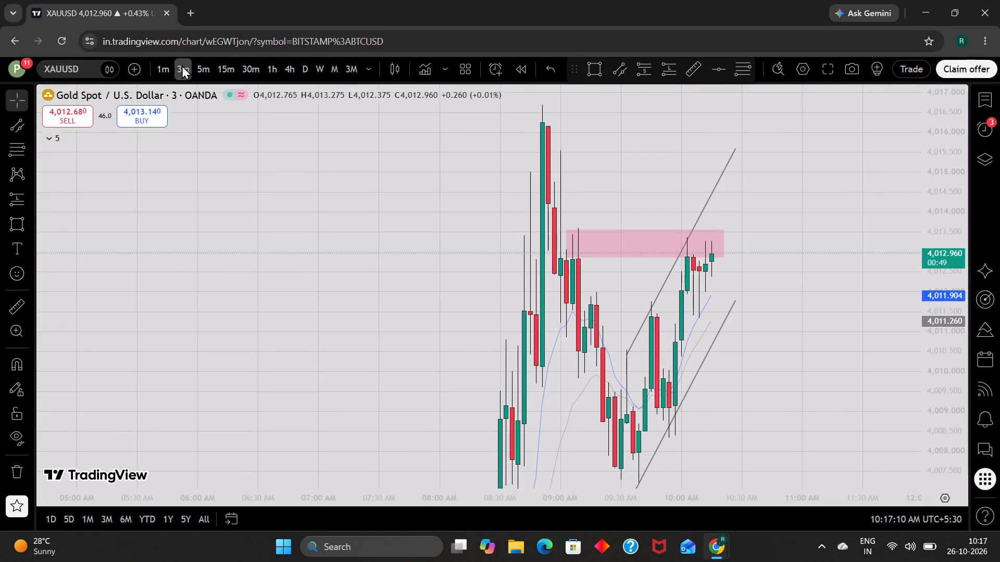
{"action": "scroll", "coordinate": [926, 298], "scroll_direction": "down", "scroll_amount": 3}
{"action": "scroll", "coordinate": [795, 337], "scroll_direction": "up", "scroll_amount": 1}
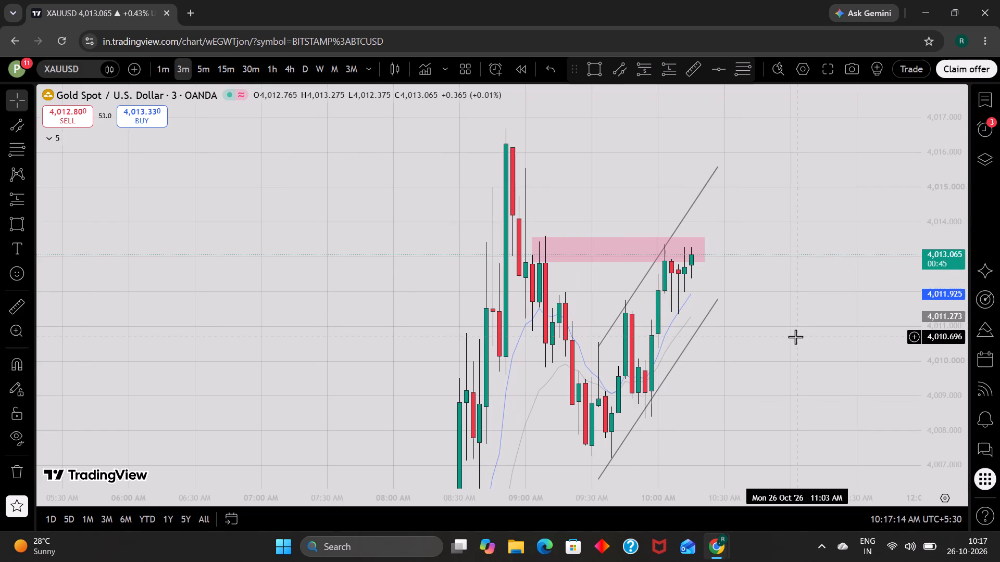
Examine how price behaves at the pink zone inside the channel on the 1-minute timeframe, checking the 15-minute timeframe as well.
{"action": "left_click", "coordinate": [166, 68]}
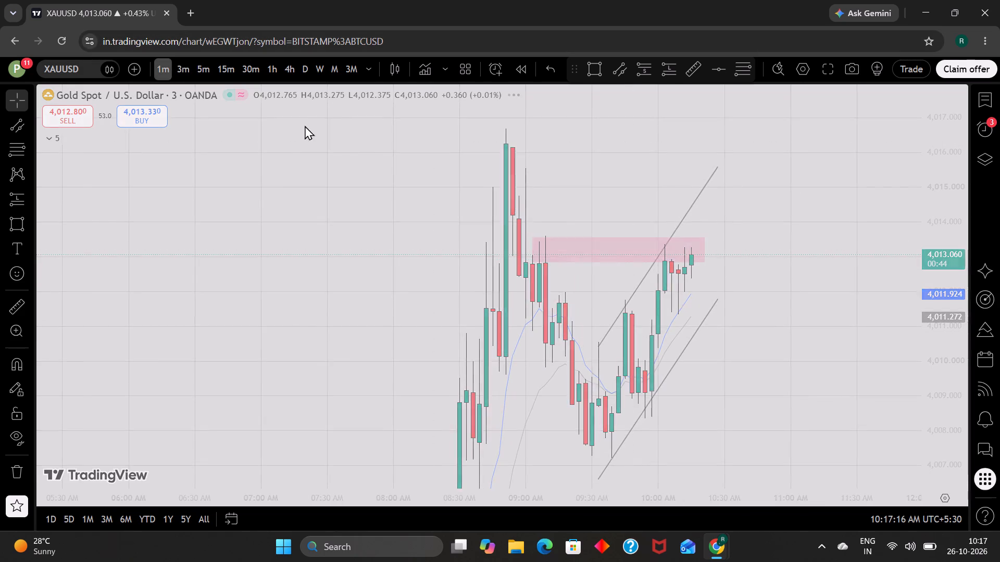
{"action": "scroll", "coordinate": [964, 309], "scroll_direction": "up", "scroll_amount": 5}
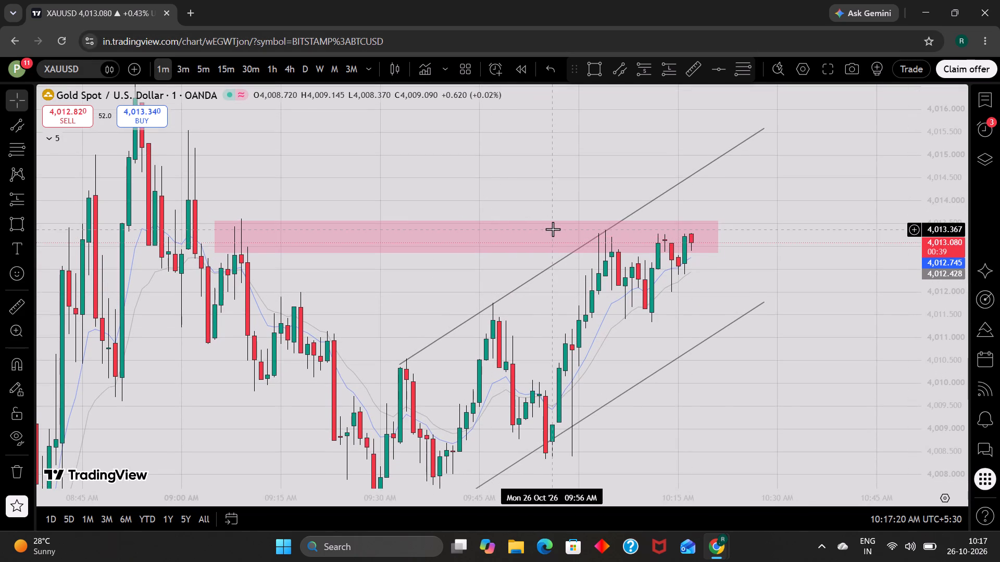
{"action": "scroll", "coordinate": [941, 304], "scroll_direction": "down", "scroll_amount": 1}
{"action": "scroll", "coordinate": [838, 318], "scroll_direction": "up", "scroll_amount": 1}
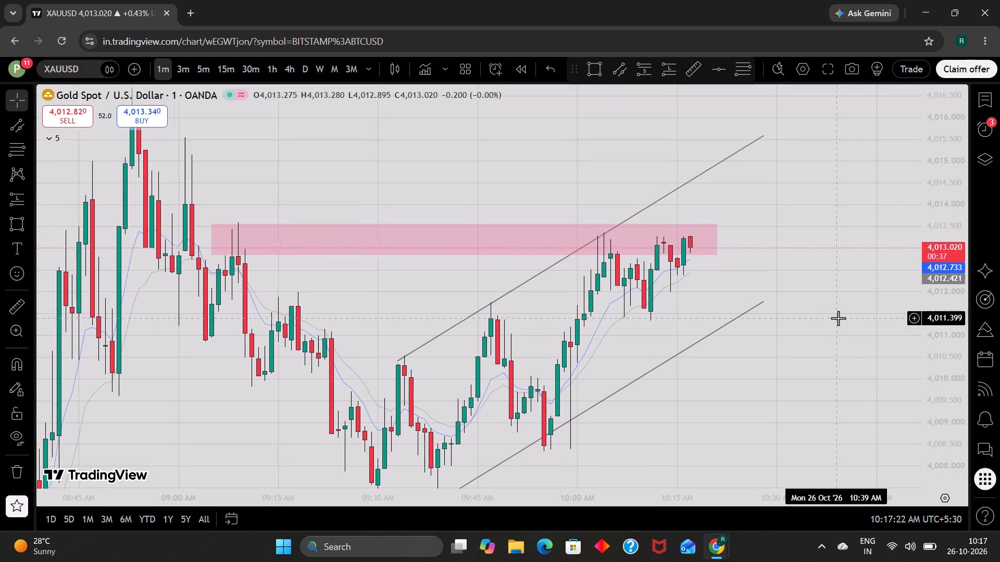
{"action": "scroll", "coordinate": [838, 318], "scroll_direction": "up", "scroll_amount": 1}
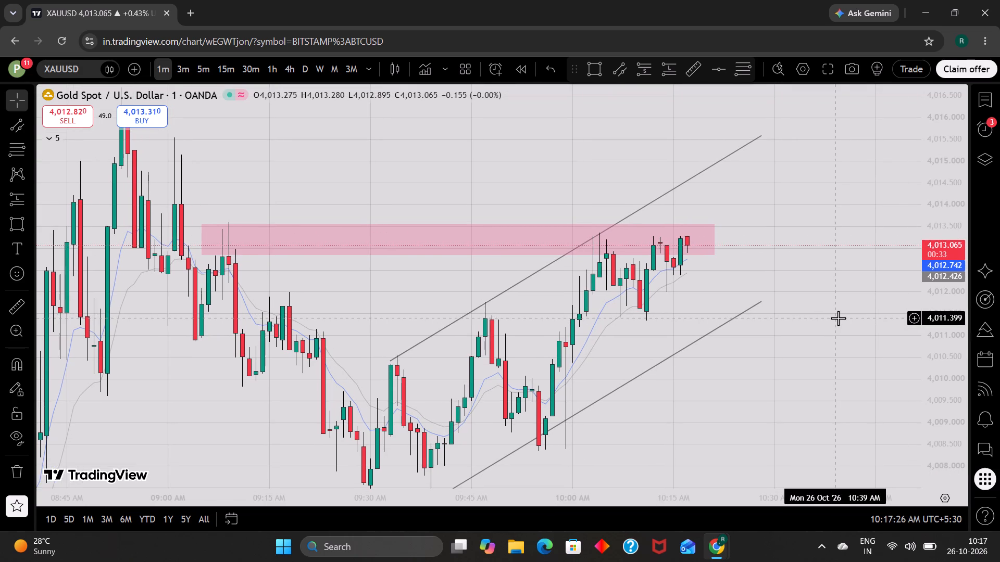
{"action": "scroll", "coordinate": [970, 315], "scroll_direction": "up", "scroll_amount": 2}
{"action": "left_click_drag", "start_coordinate": [823, 375], "coordinate": [822, 357]}
{"action": "scroll", "coordinate": [822, 357], "scroll_direction": "down", "scroll_amount": 1}
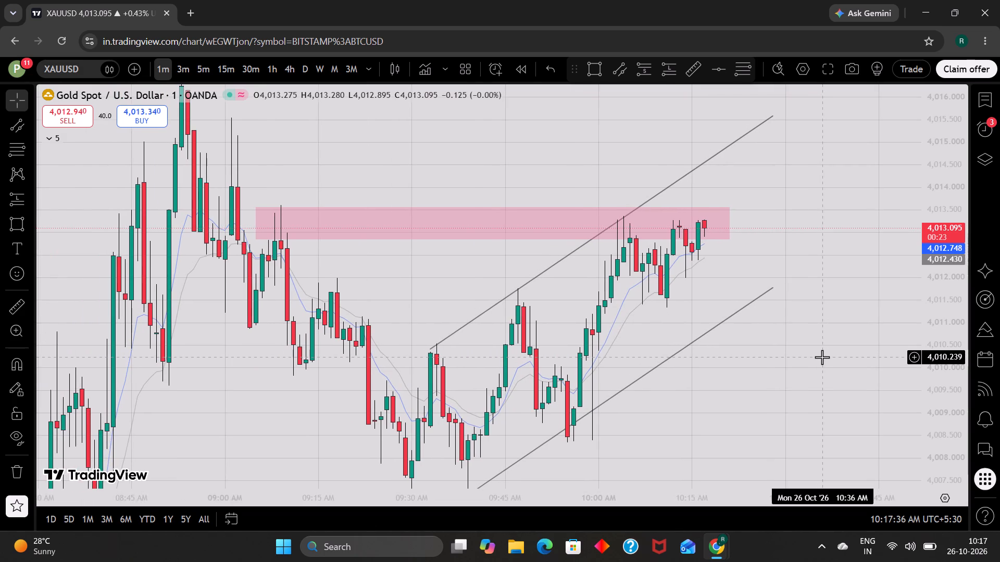
{"action": "left_click", "coordinate": [223, 79]}
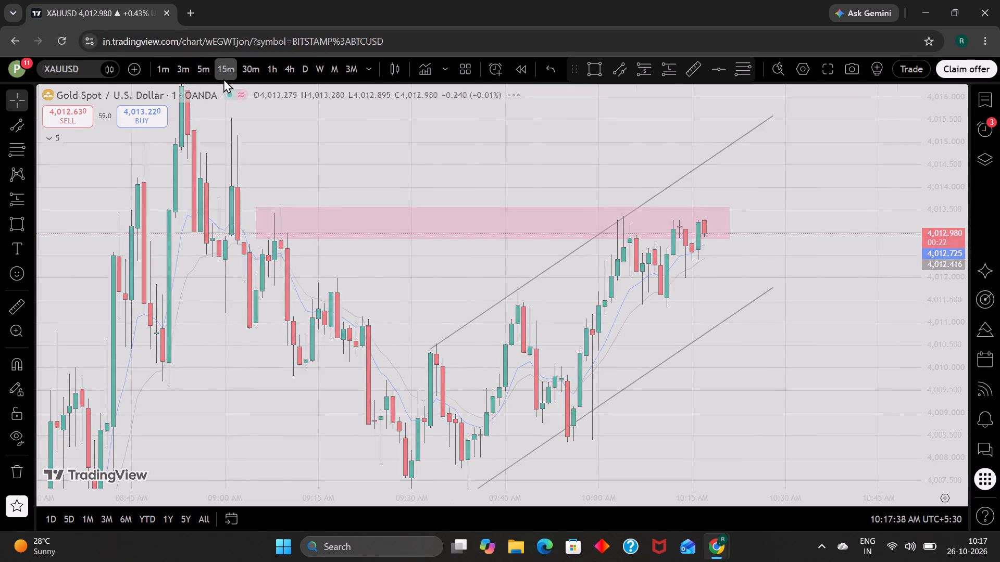
{"action": "left_click_drag", "start_coordinate": [195, 84], "coordinate": [146, 72]}
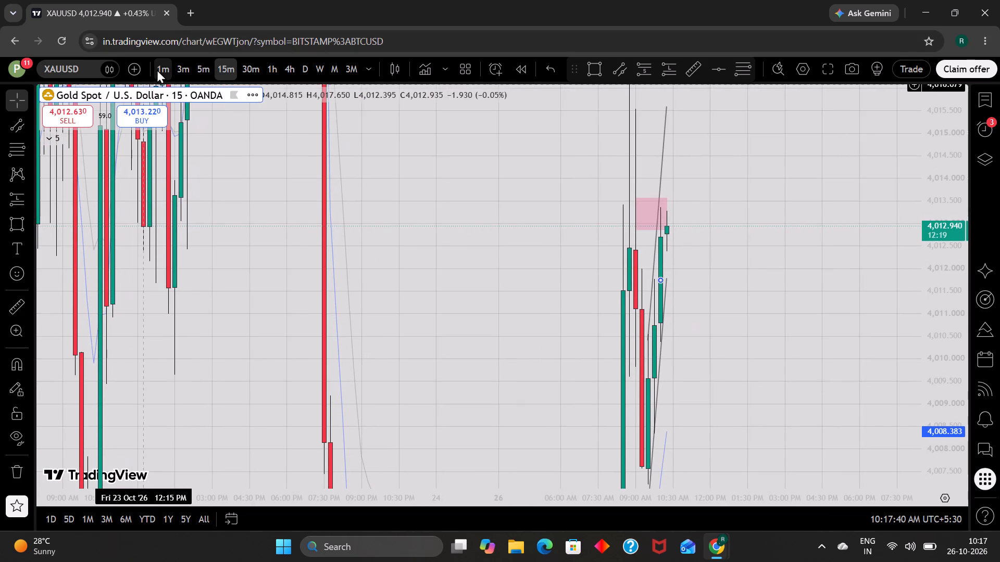
{"action": "left_click", "coordinate": [157, 69]}
{"action": "scroll", "coordinate": [948, 325], "scroll_direction": "down", "scroll_amount": 4}
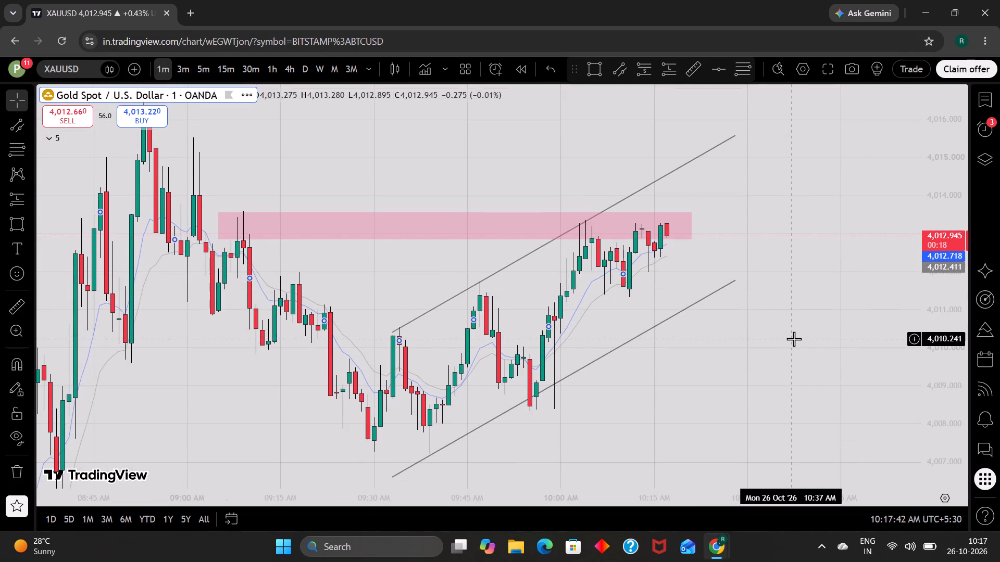
{"action": "scroll", "coordinate": [794, 339], "scroll_direction": "up", "scroll_amount": 1}
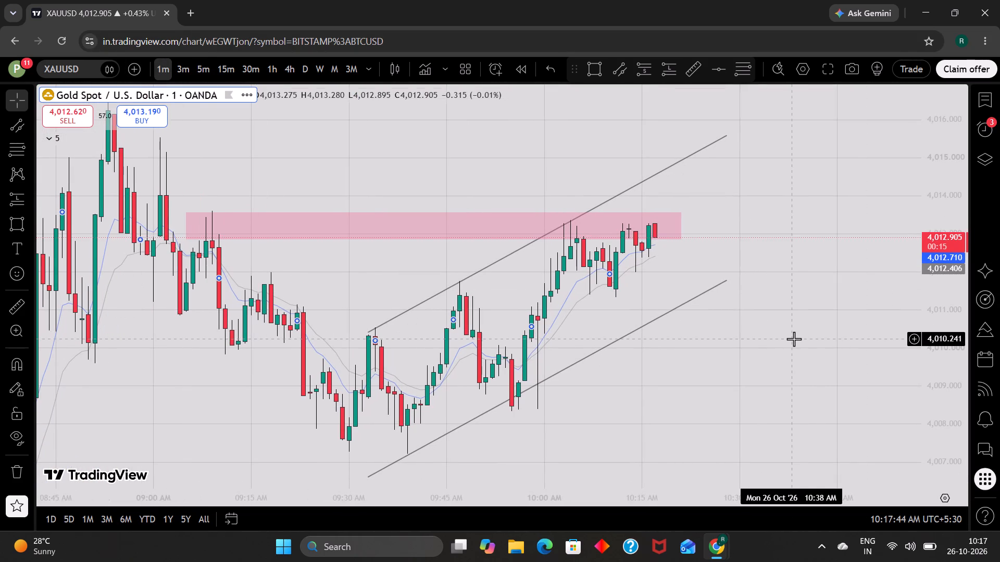